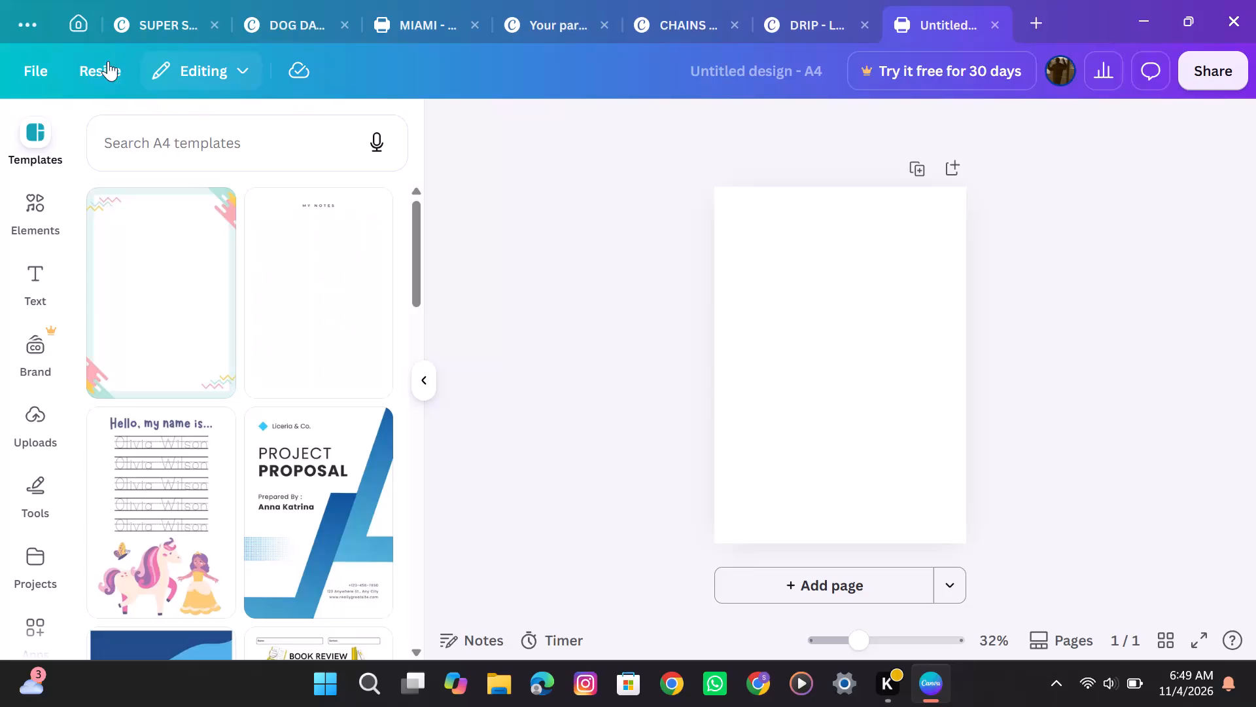
Open the EditImages folder from your projects.
click(41, 548)
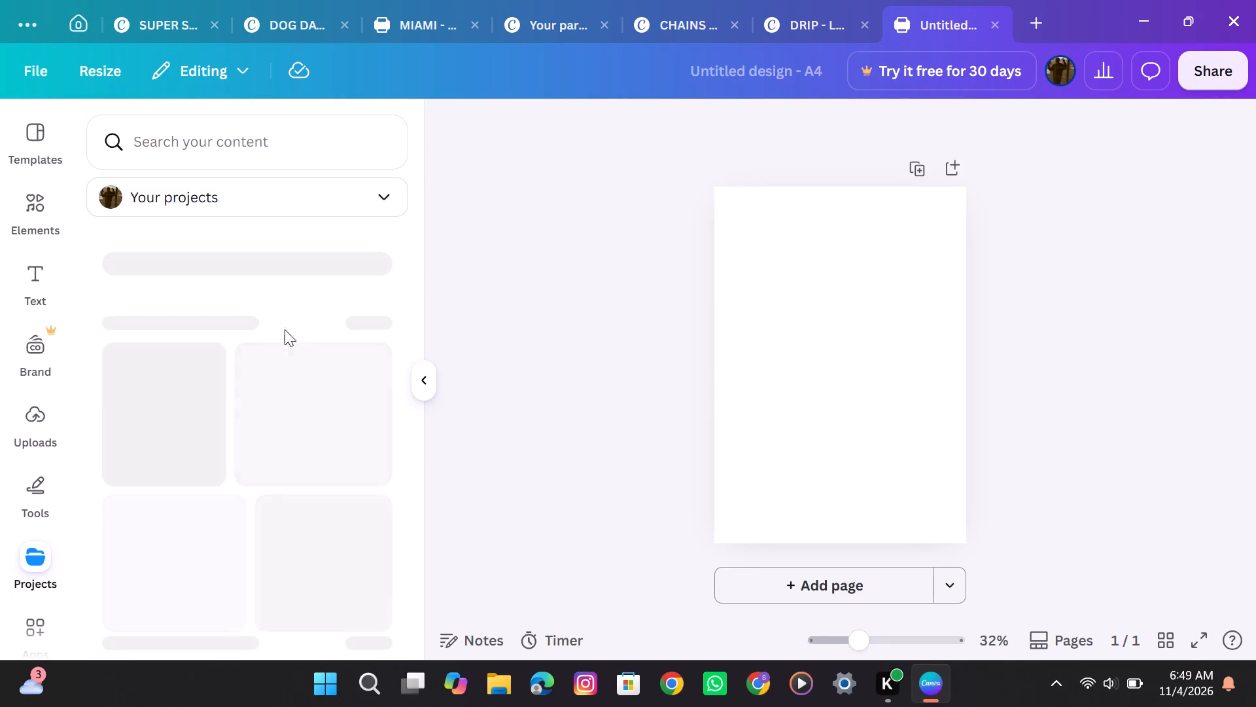
scroll(275, 444, down, 2)
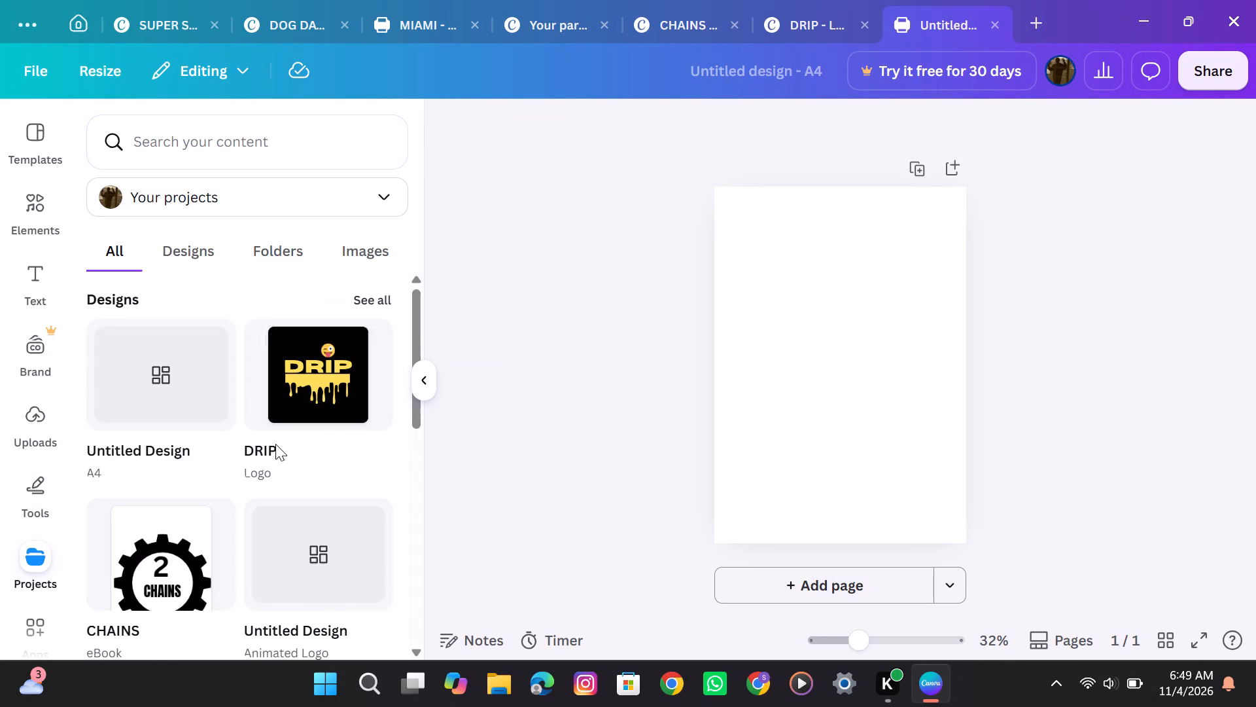
scroll(275, 444, down, 4)
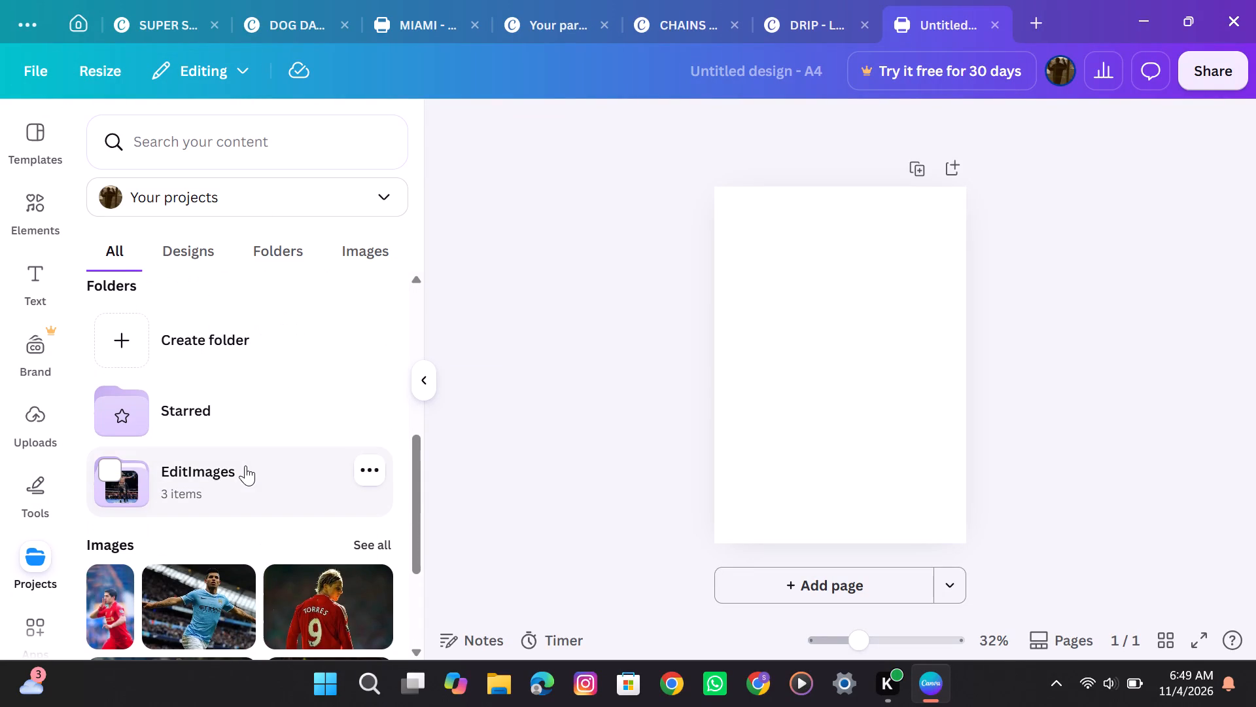
click(357, 469)
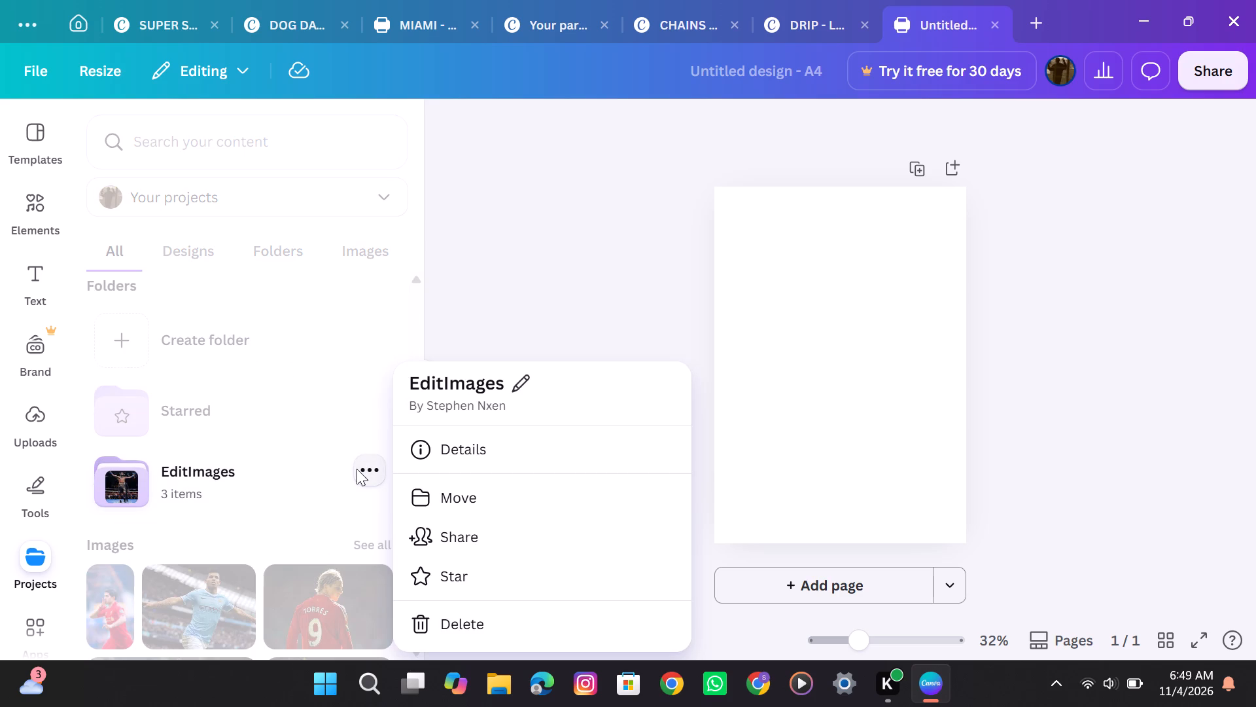
click(295, 483)
click(295, 483)
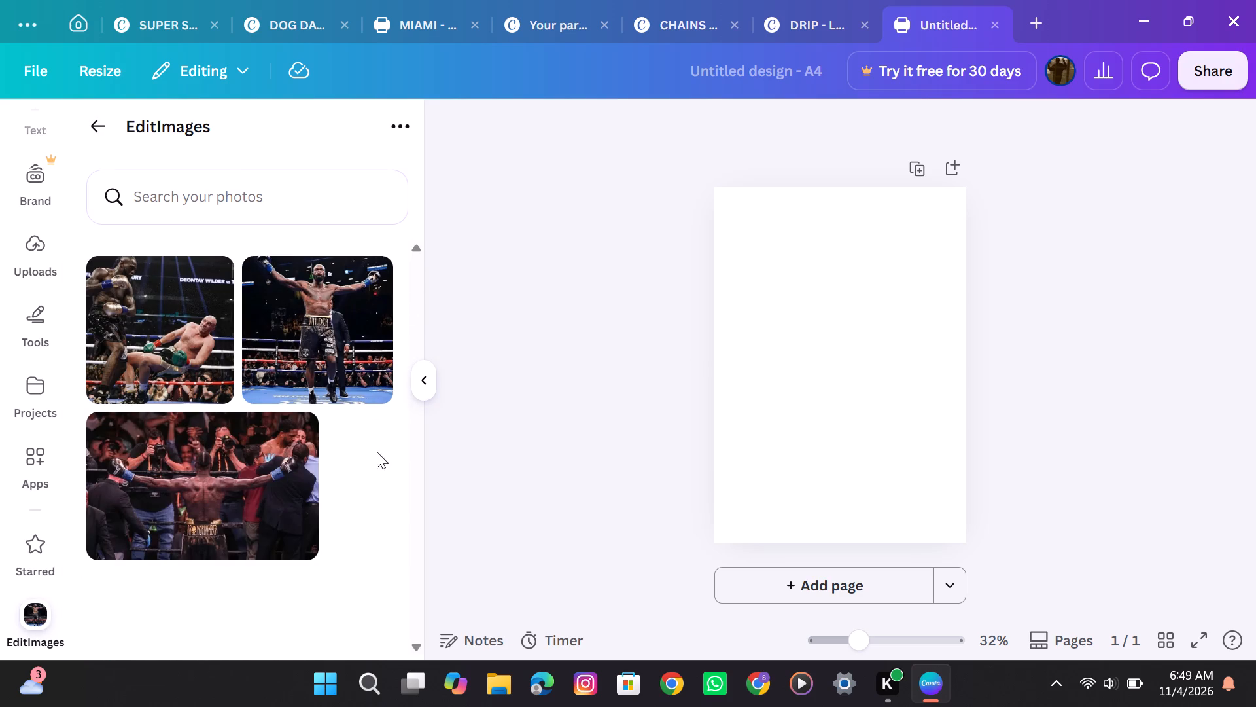
Upload AFRICA 1.jpg, AFRICA 2.jpg and AFRICA 3.jpg from Downloads into the EditImages folder.
scroll(377, 475, down, 3)
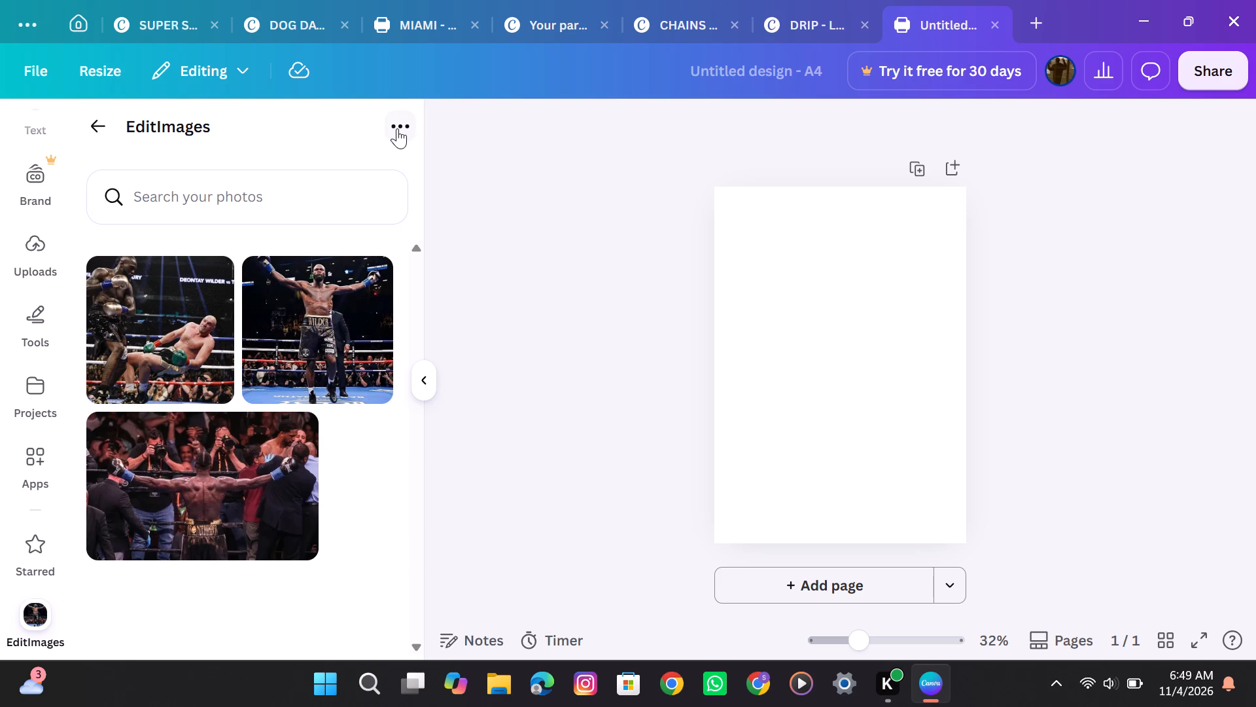
click(397, 128)
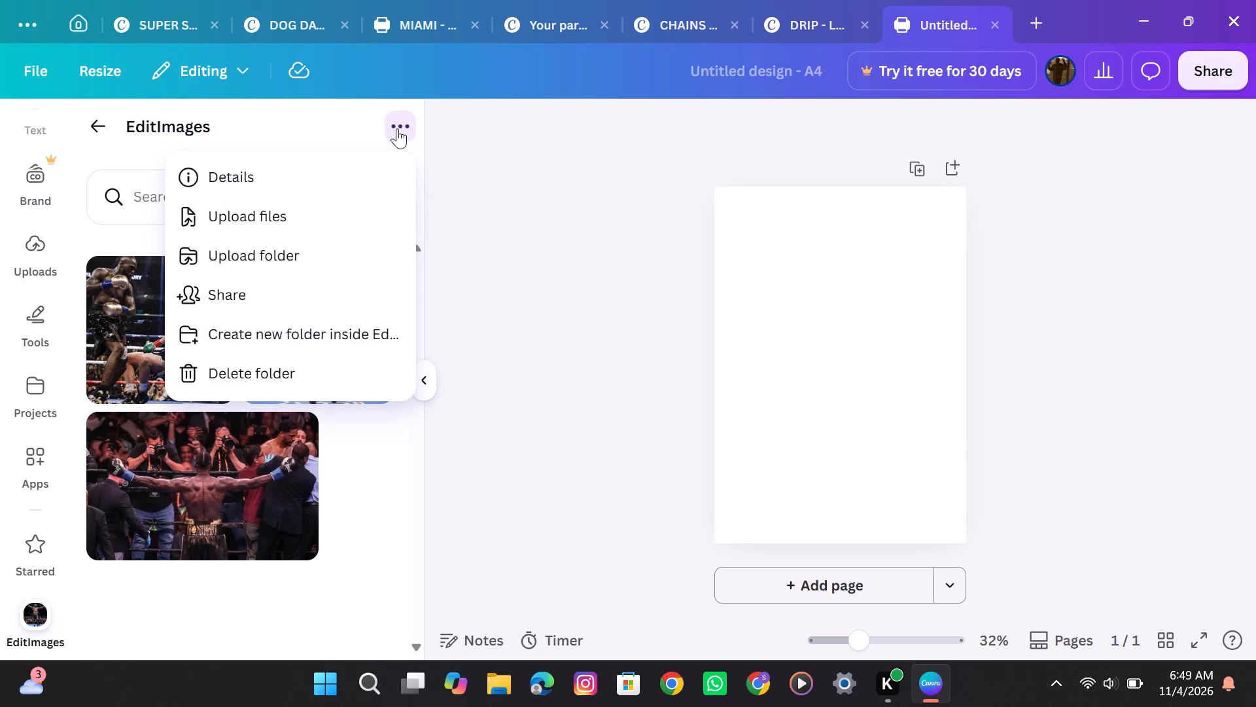
click(288, 223)
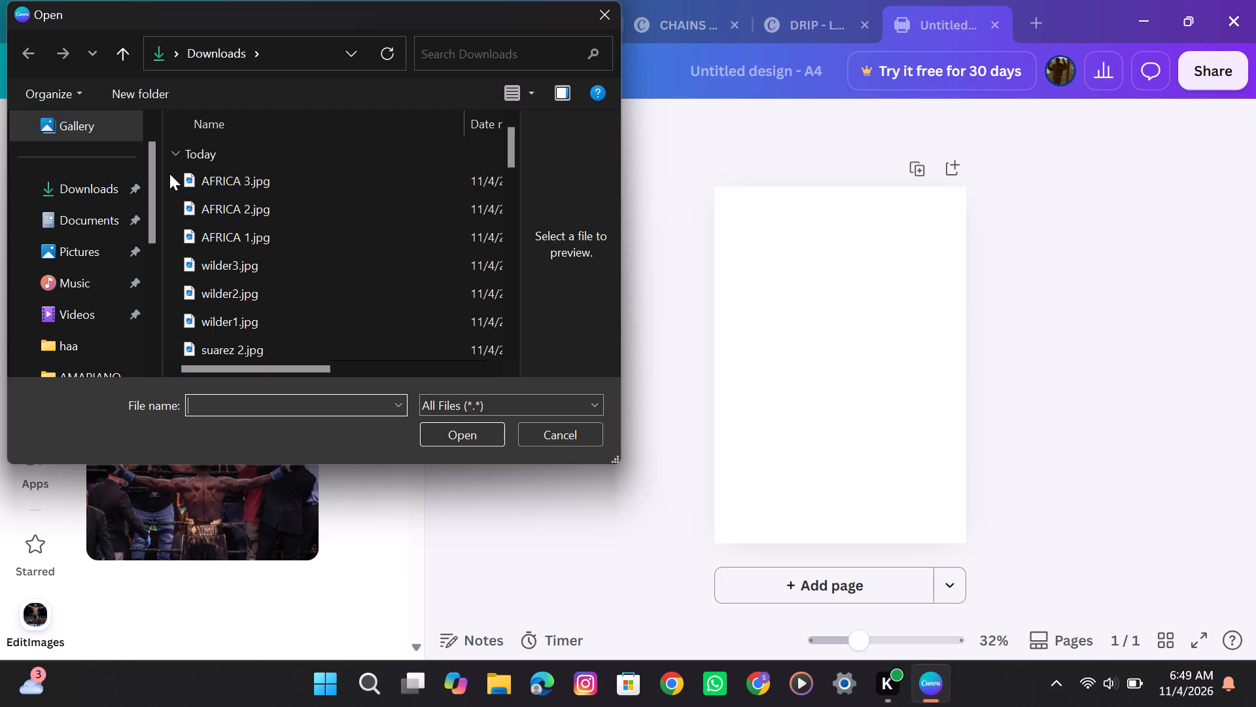
drag(169, 173, 293, 242)
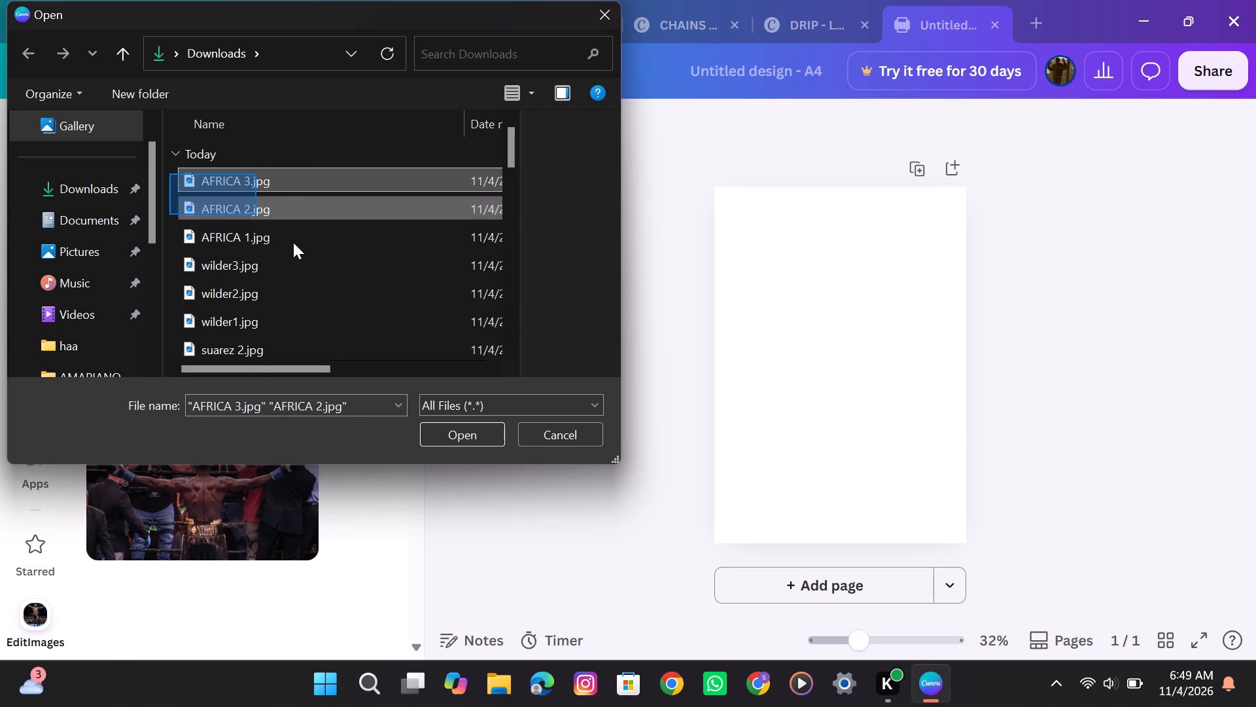
drag(293, 242, 294, 242)
click(441, 427)
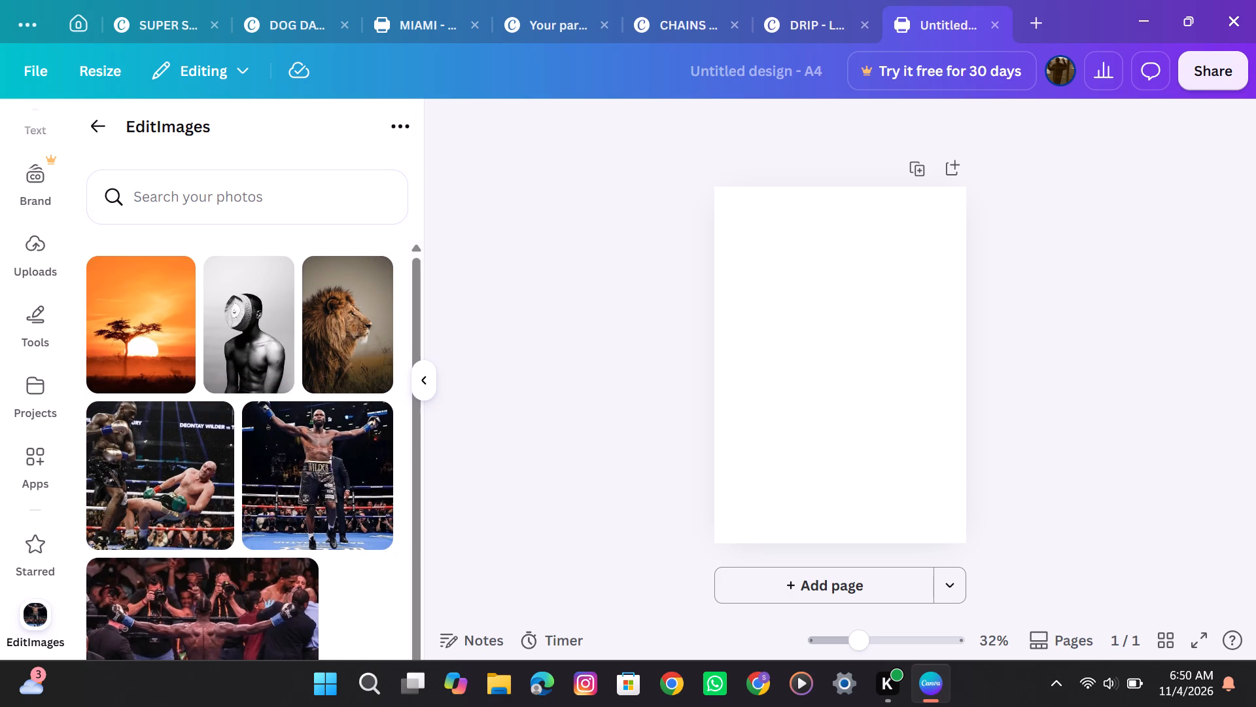
Place the lion photo on the blank A4 page and stretch its four edges to fill the whole page.
click(335, 328)
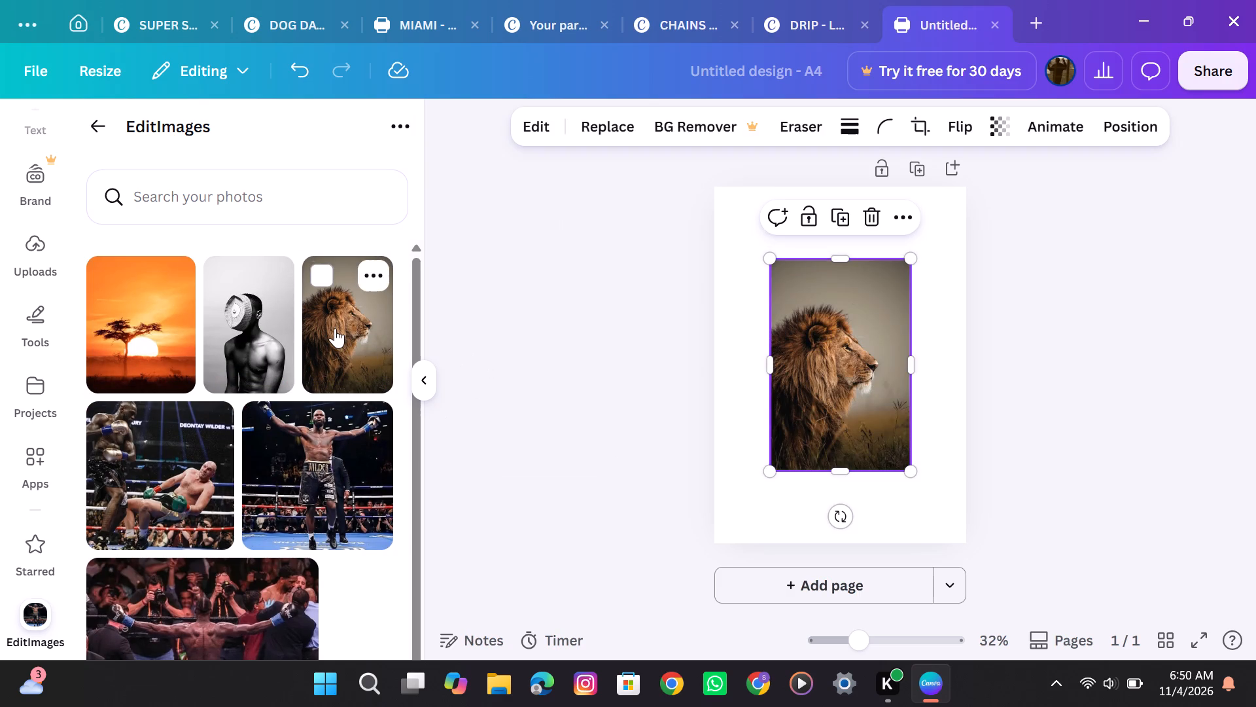
drag(829, 464, 837, 537)
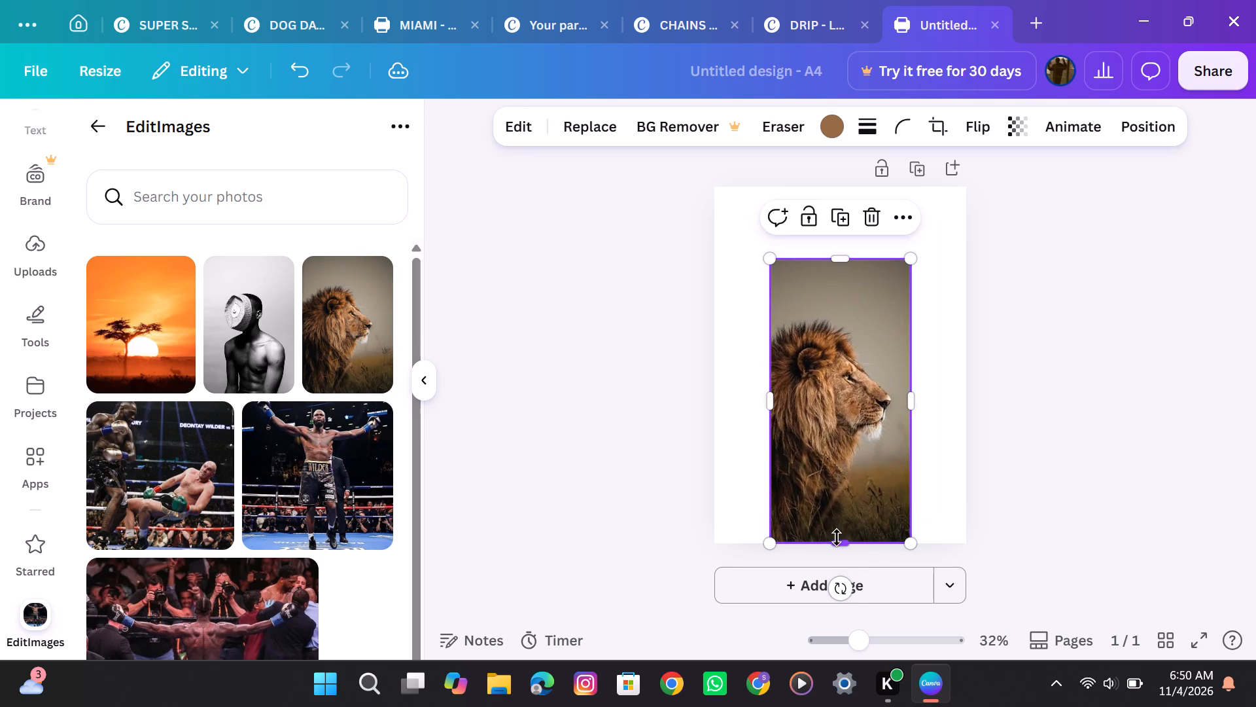
drag(839, 259, 835, 226)
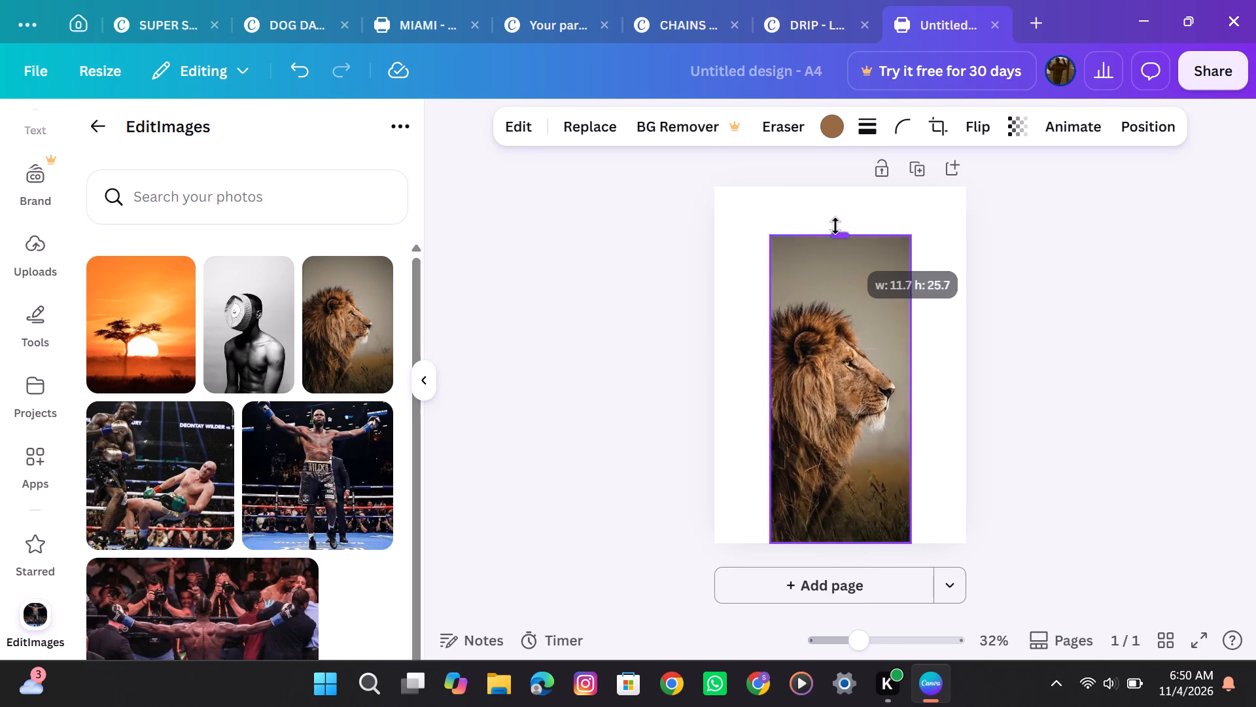
drag(835, 226, 836, 189)
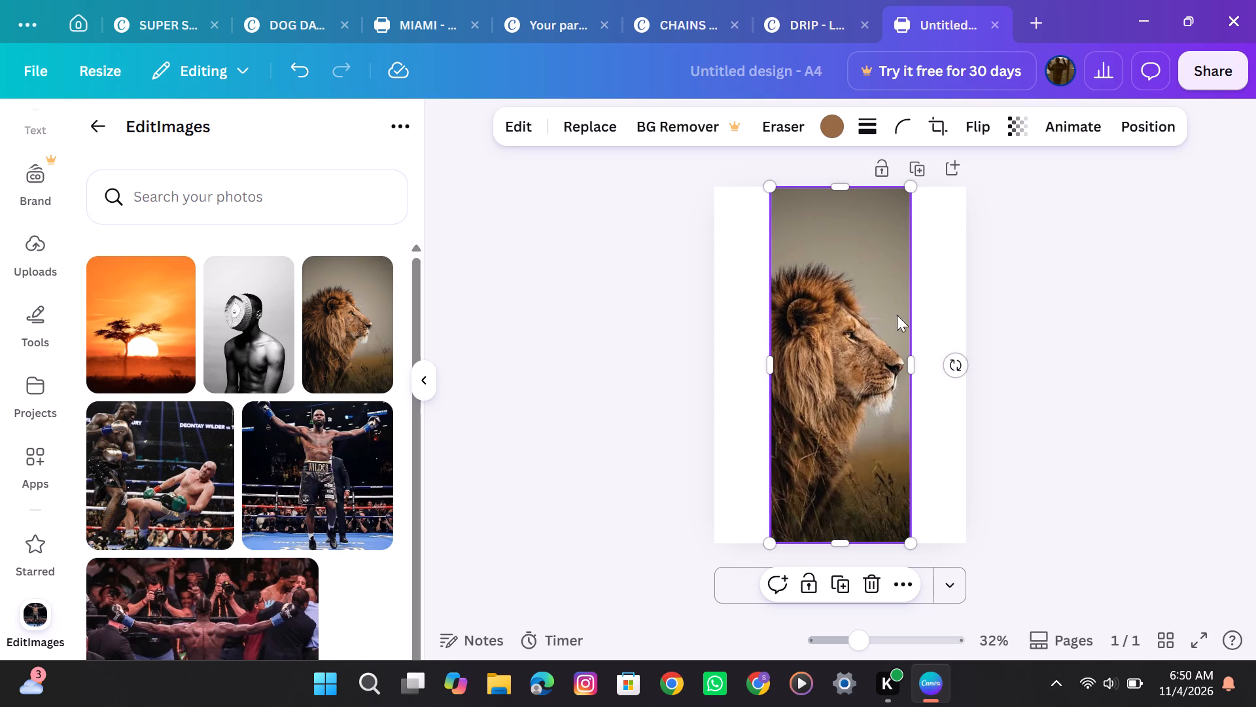
drag(907, 359, 957, 363)
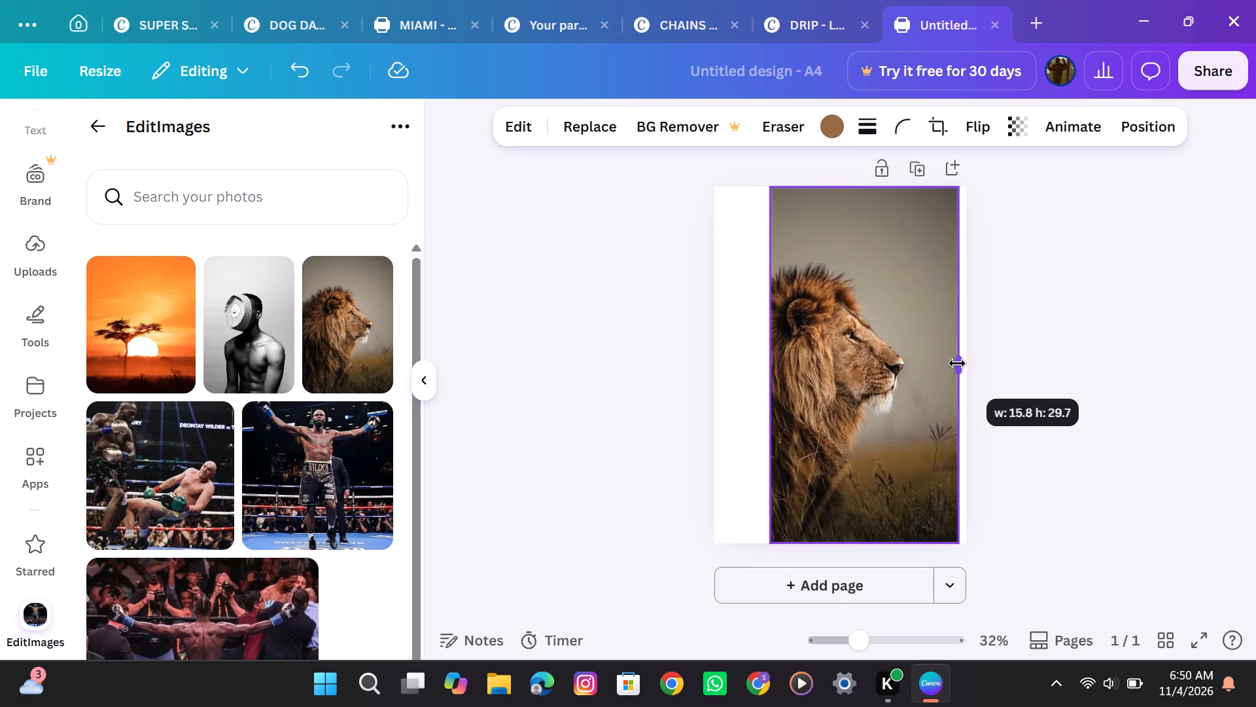
drag(957, 363, 962, 365)
drag(771, 363, 723, 360)
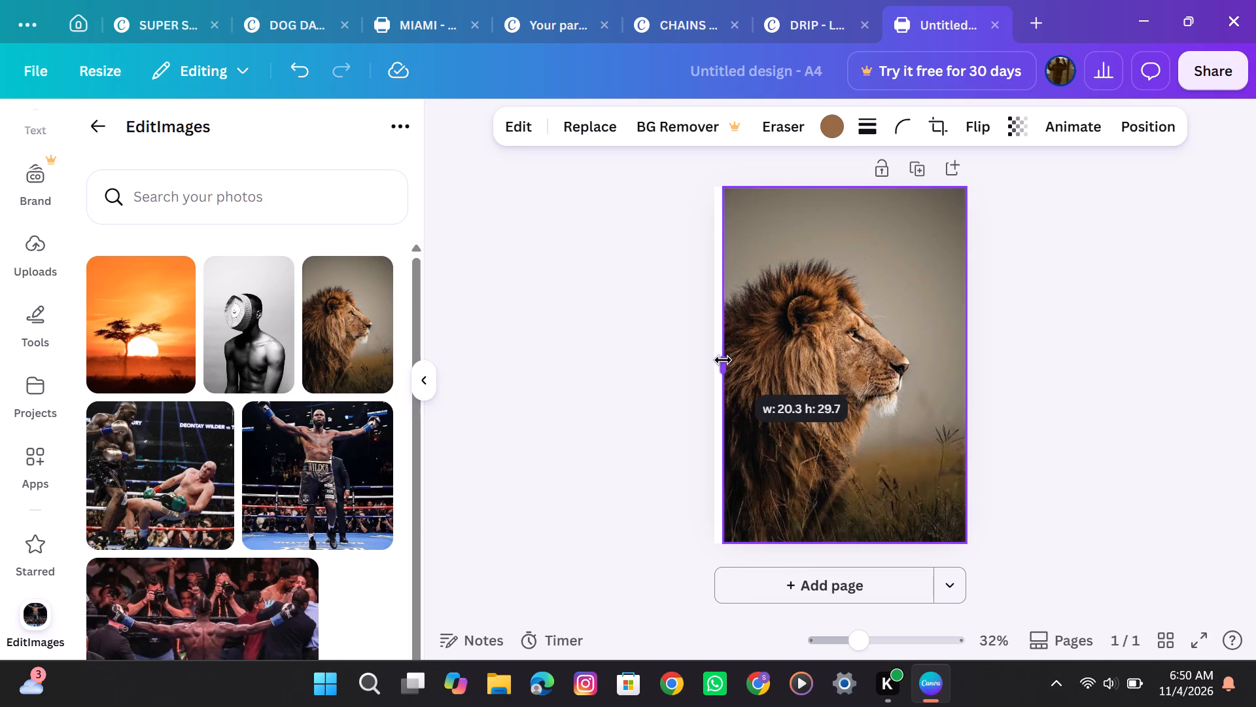
drag(723, 360, 716, 360)
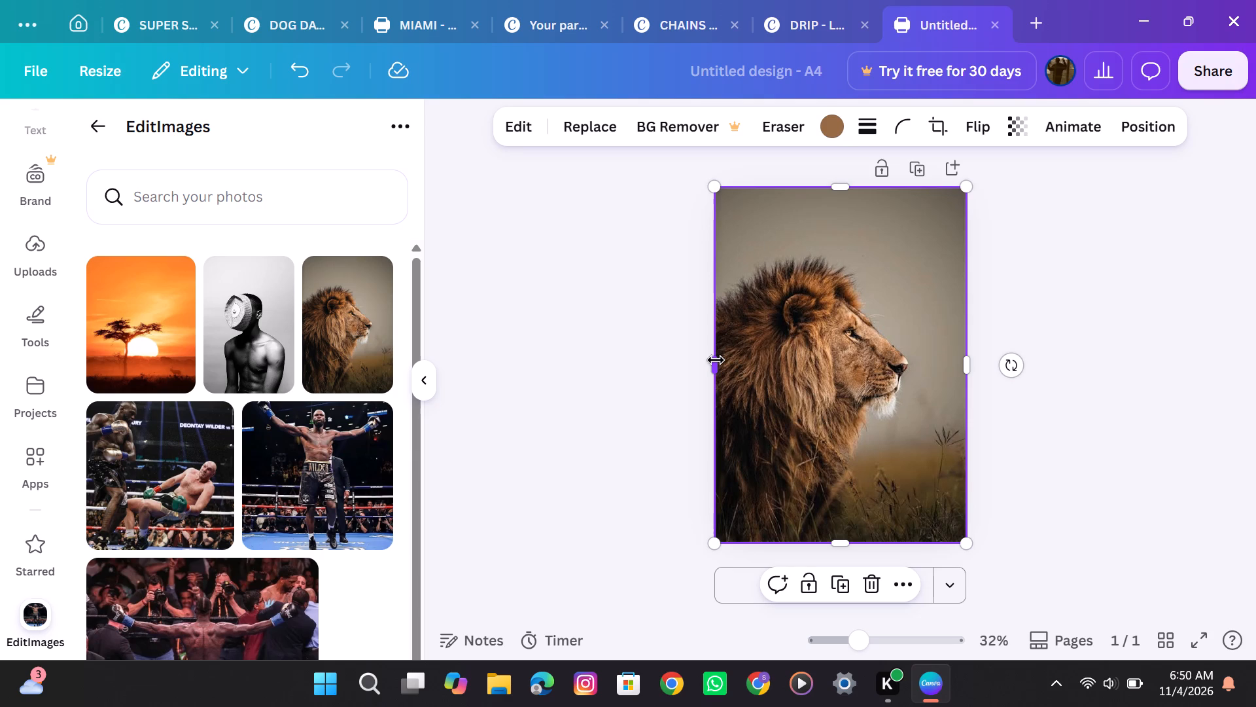
click(655, 417)
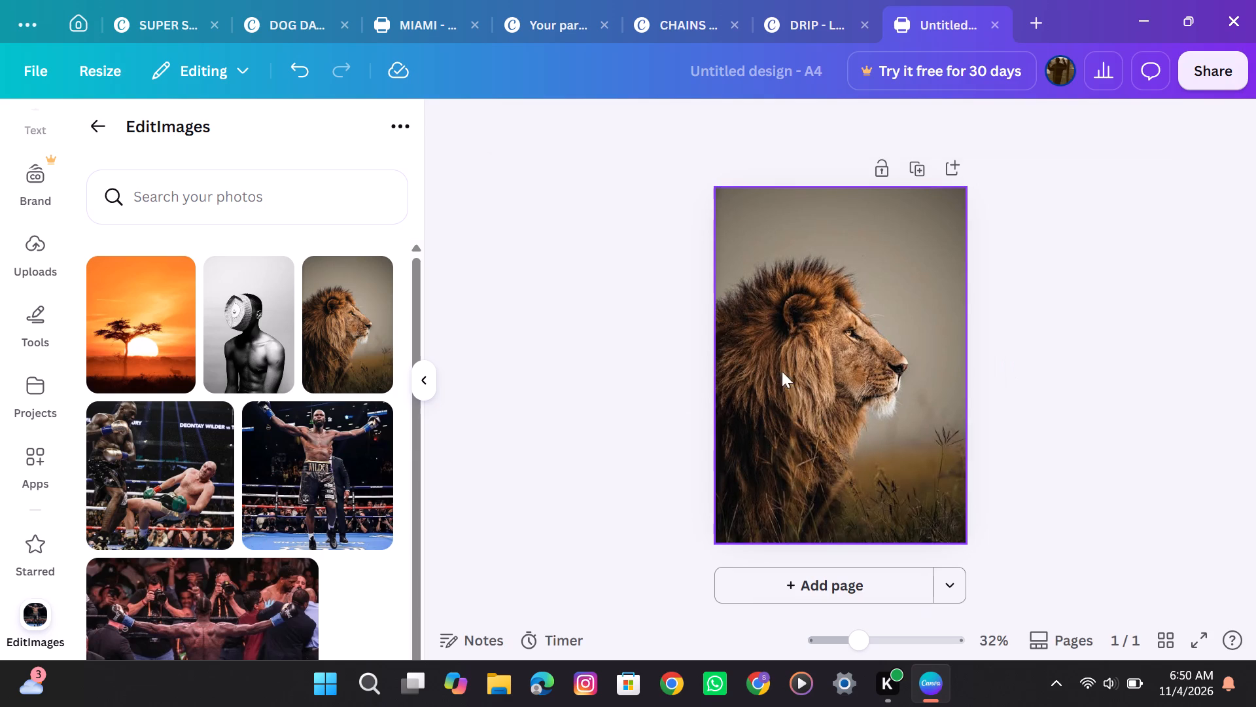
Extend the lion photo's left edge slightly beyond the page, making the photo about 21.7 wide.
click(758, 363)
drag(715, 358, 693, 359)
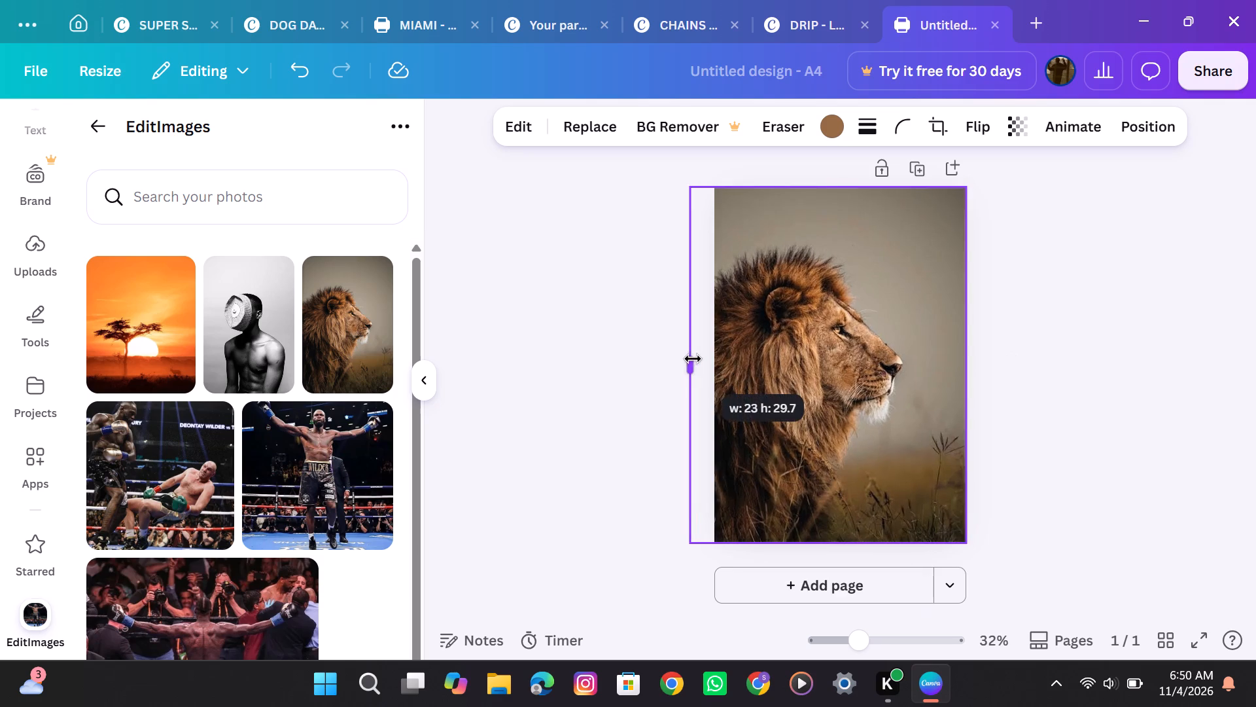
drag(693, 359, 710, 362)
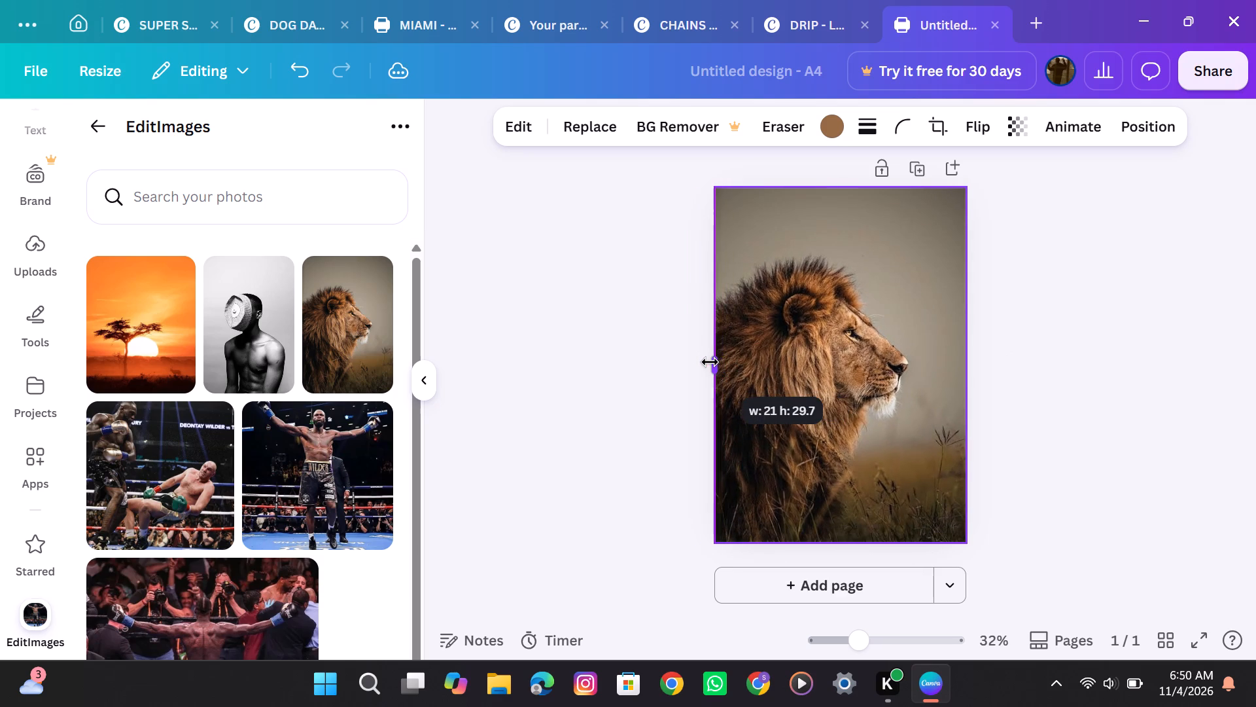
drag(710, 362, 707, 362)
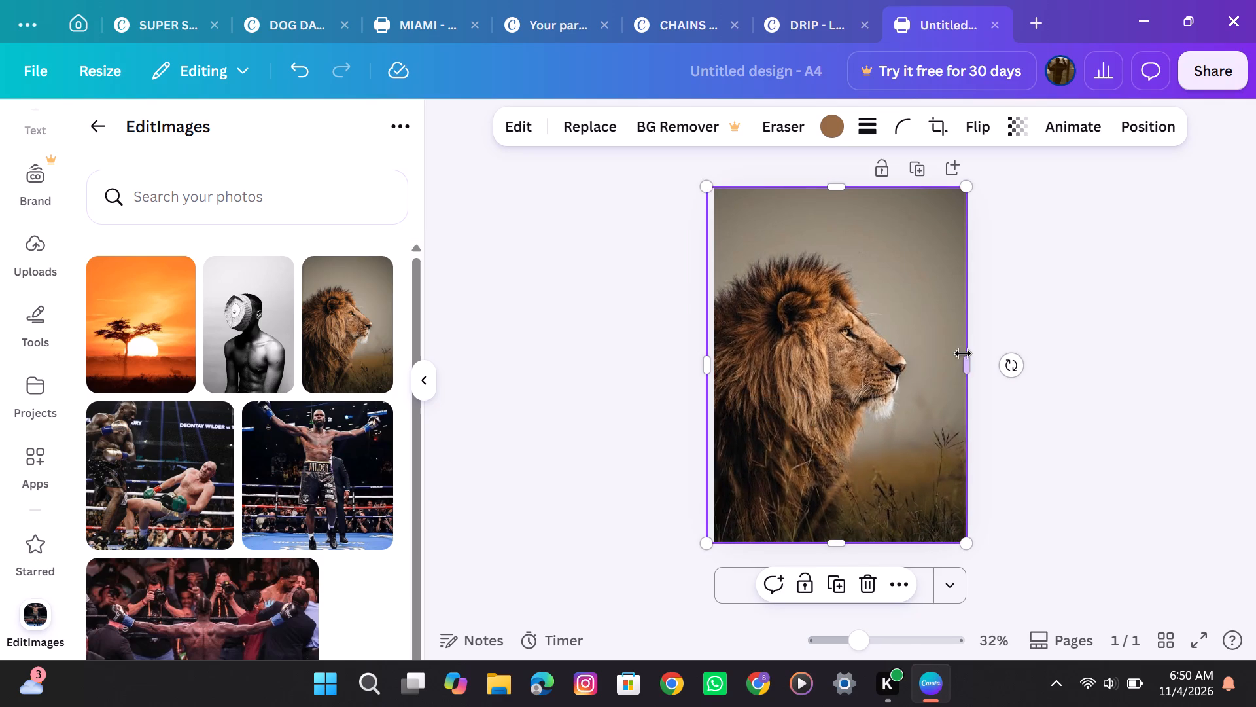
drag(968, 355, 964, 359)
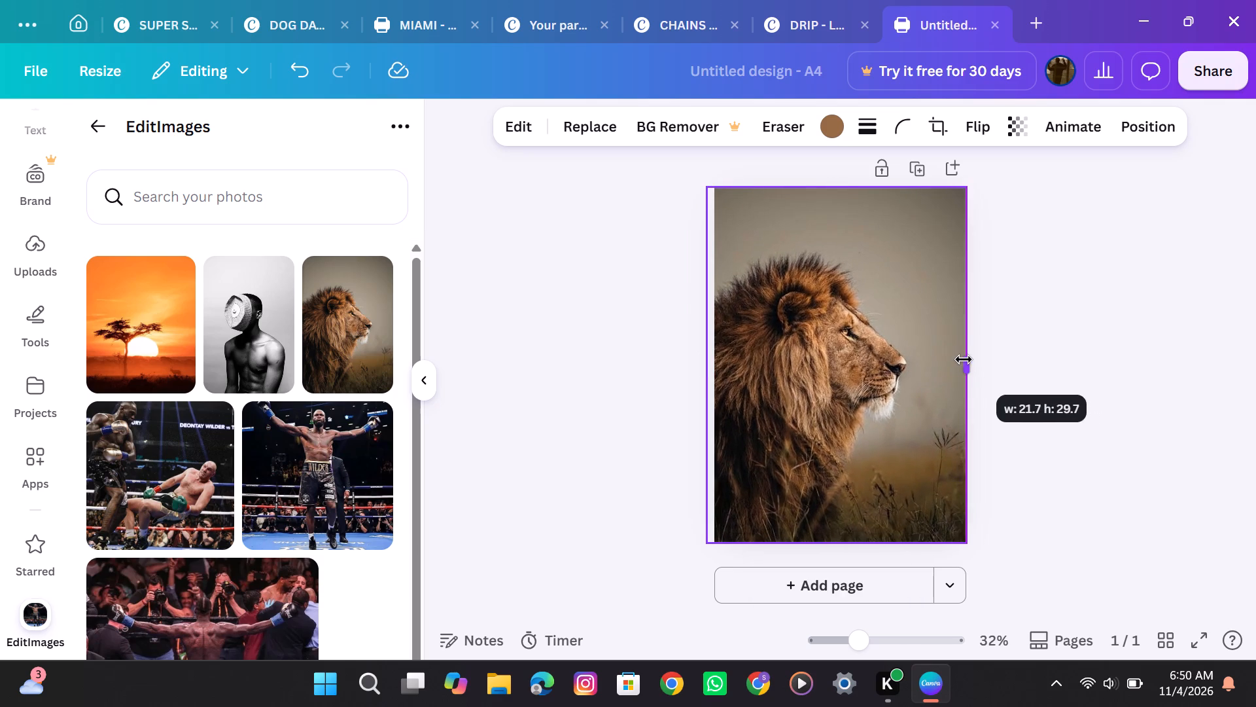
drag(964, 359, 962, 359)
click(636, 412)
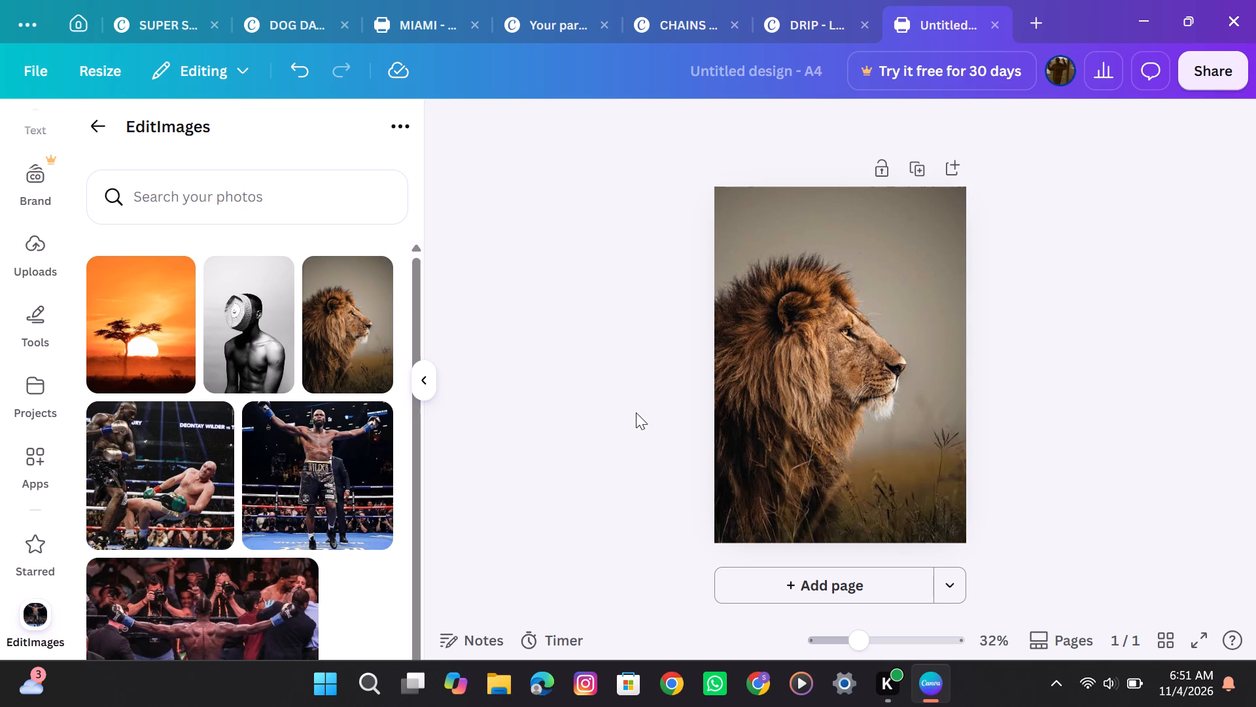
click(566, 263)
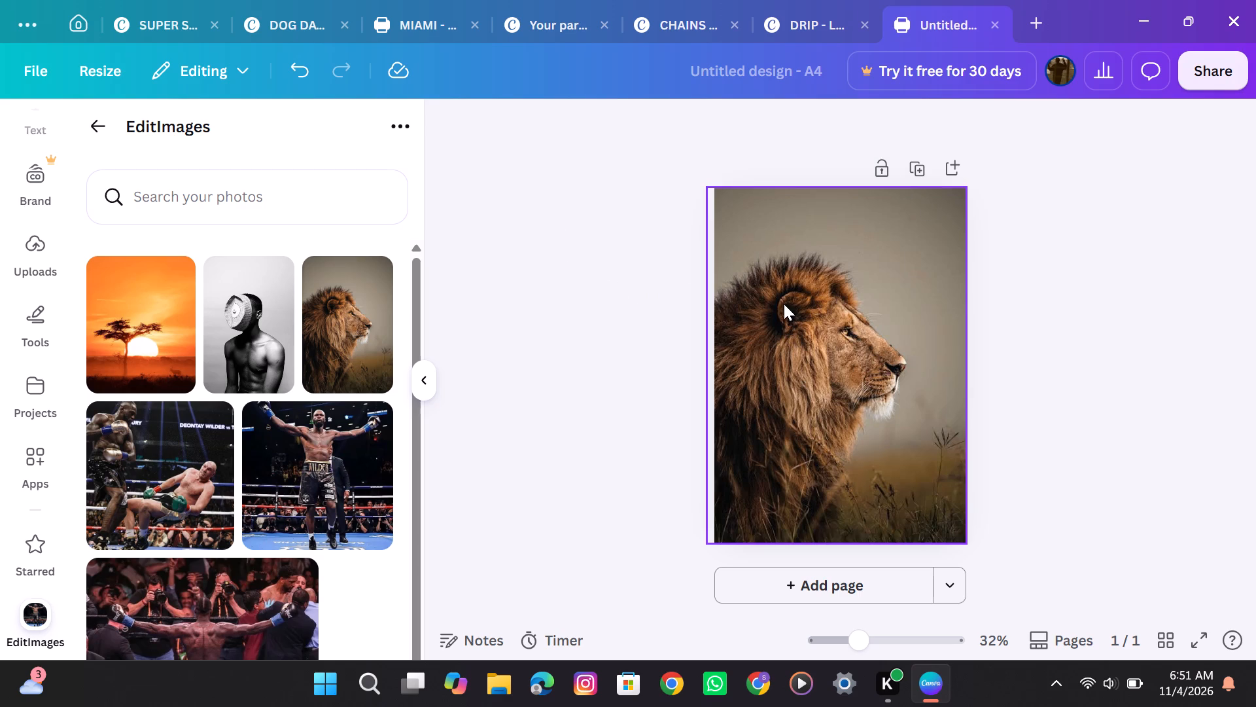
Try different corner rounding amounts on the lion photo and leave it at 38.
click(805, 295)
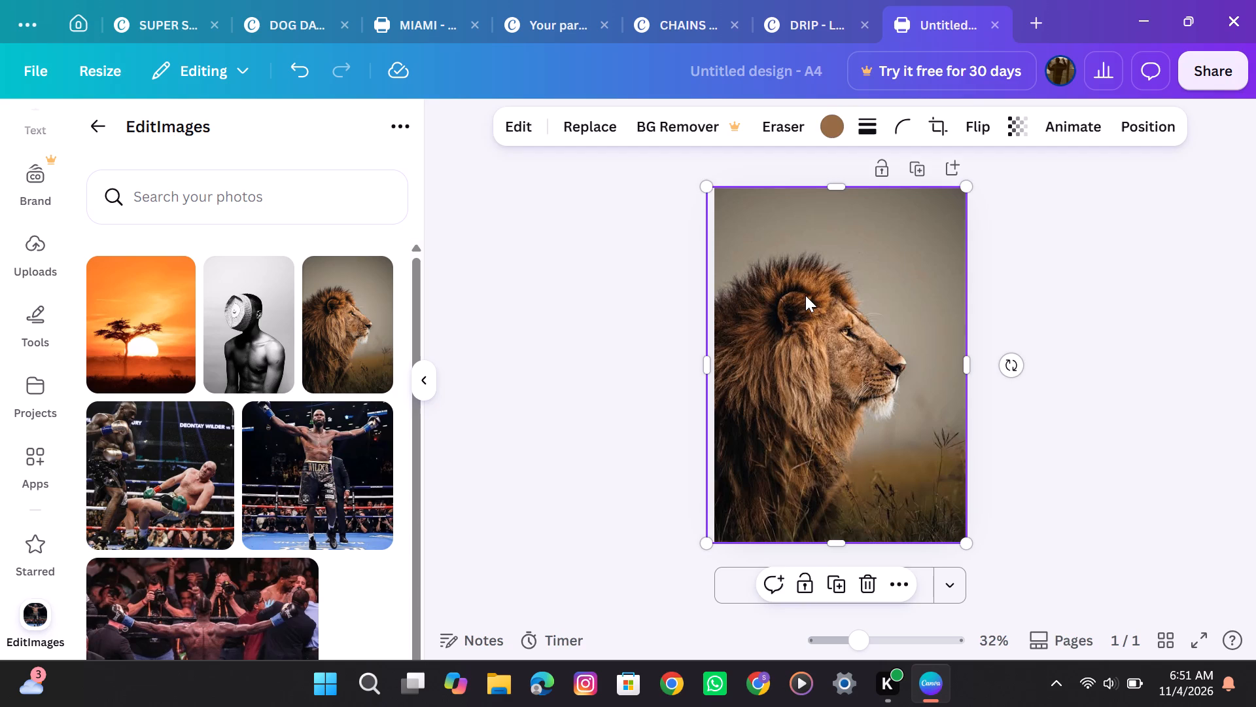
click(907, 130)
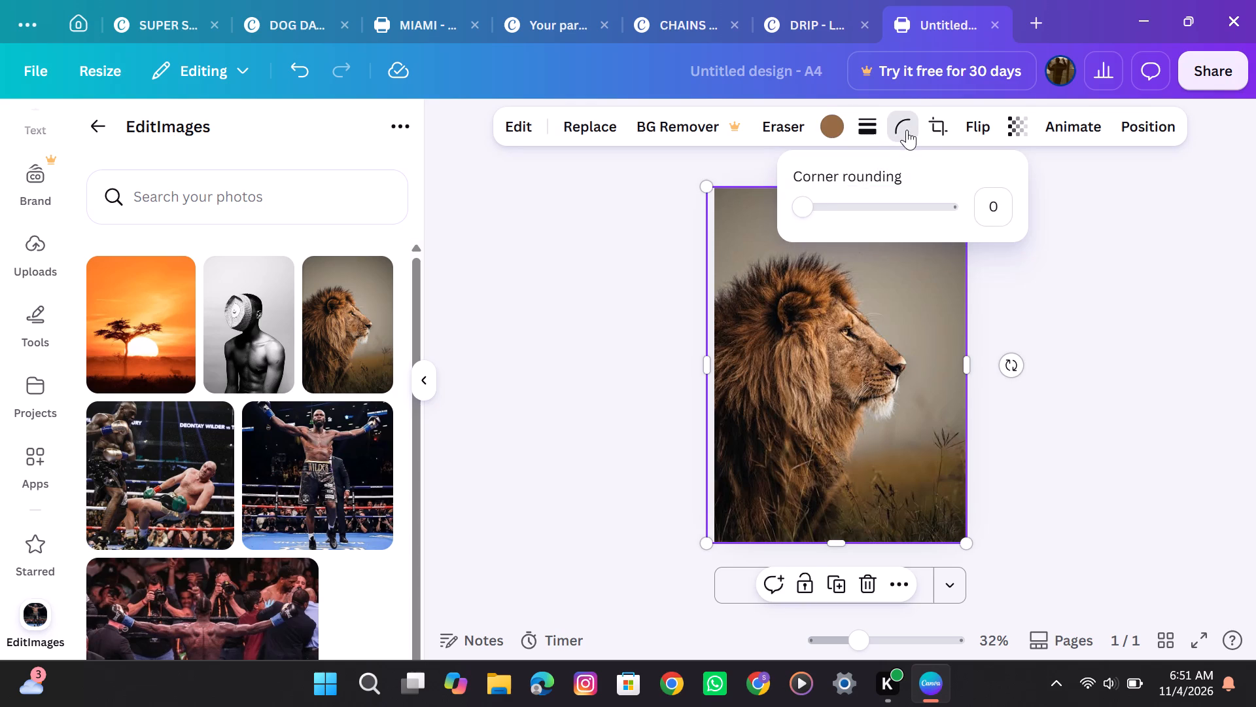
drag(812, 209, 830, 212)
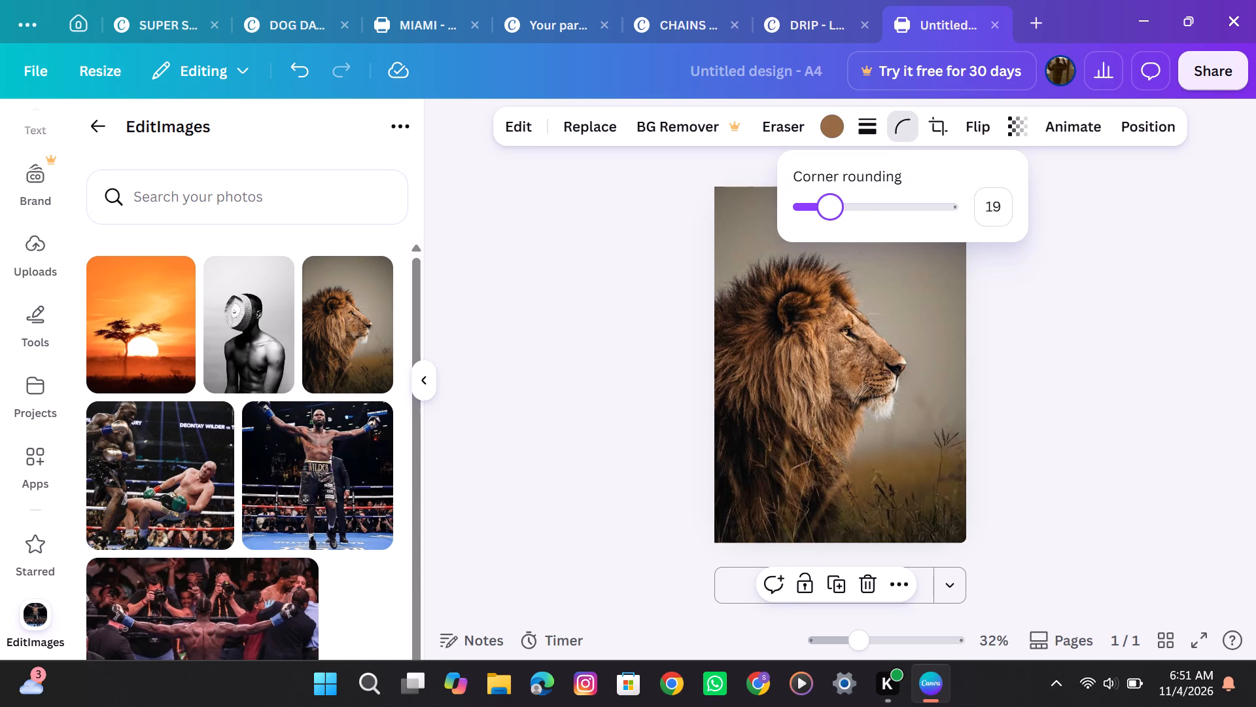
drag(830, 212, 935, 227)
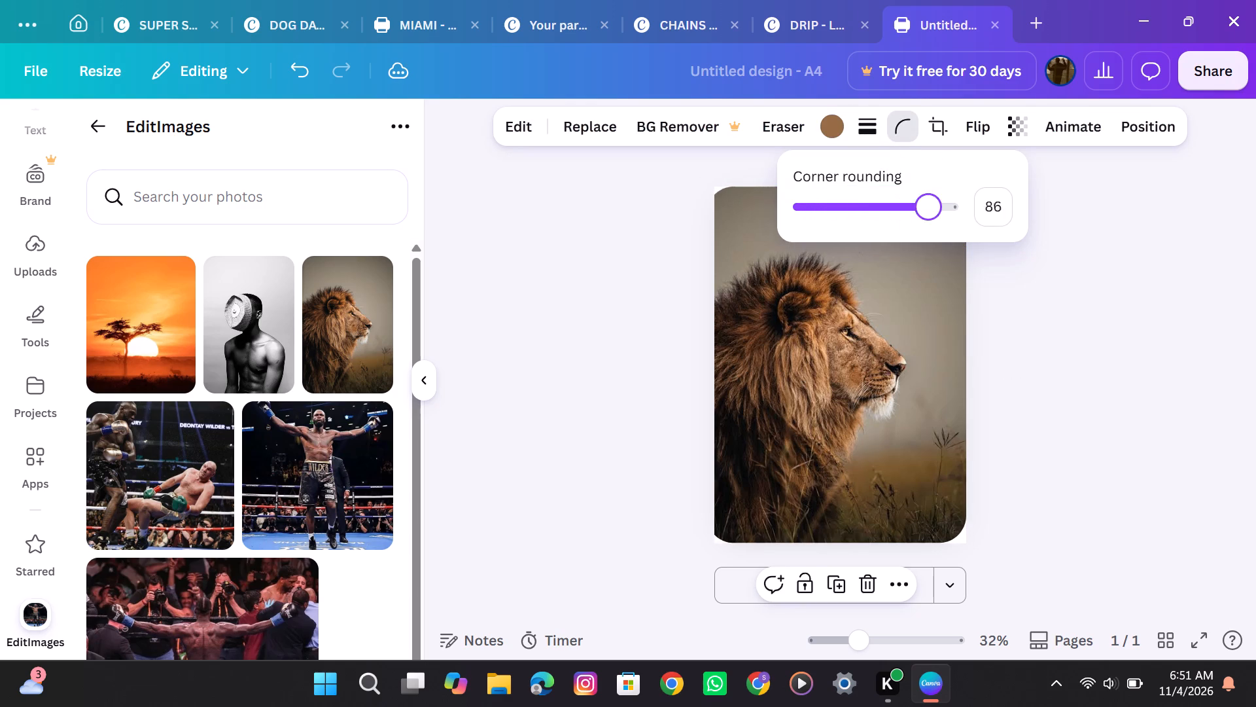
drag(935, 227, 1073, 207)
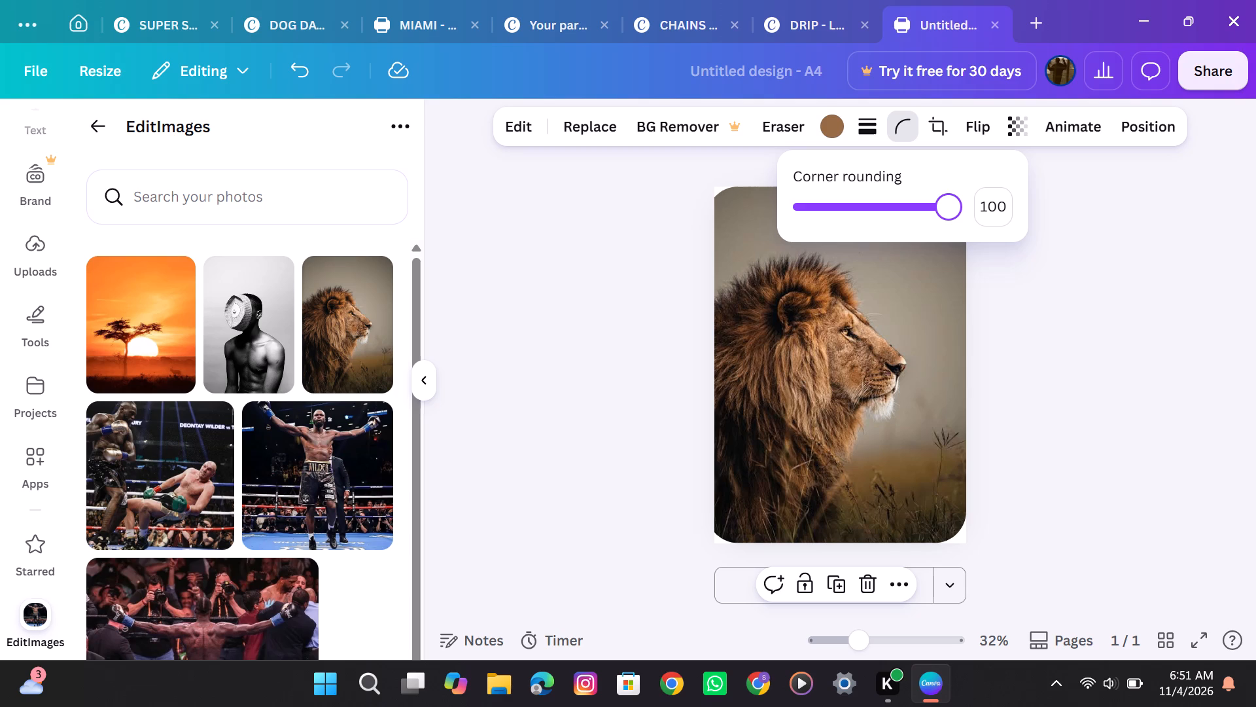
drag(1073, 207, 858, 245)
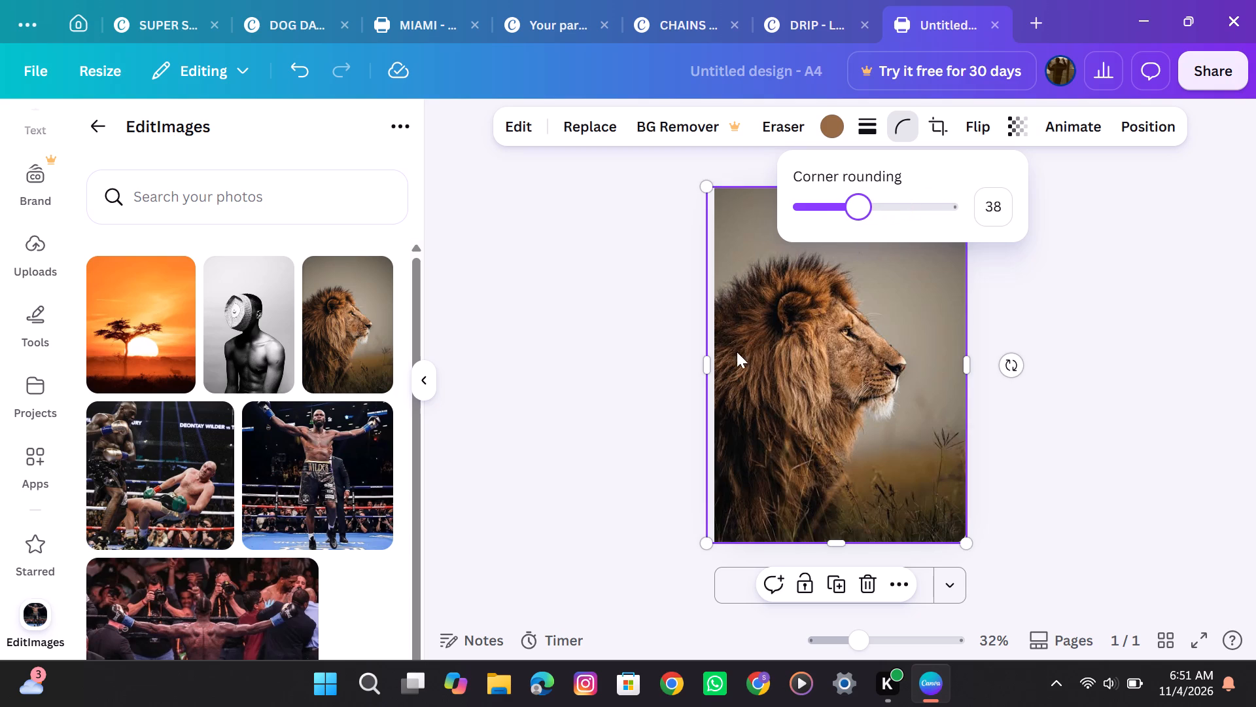
Pull the lion photo's left edge back in to align with the page edge.
drag(708, 368, 714, 368)
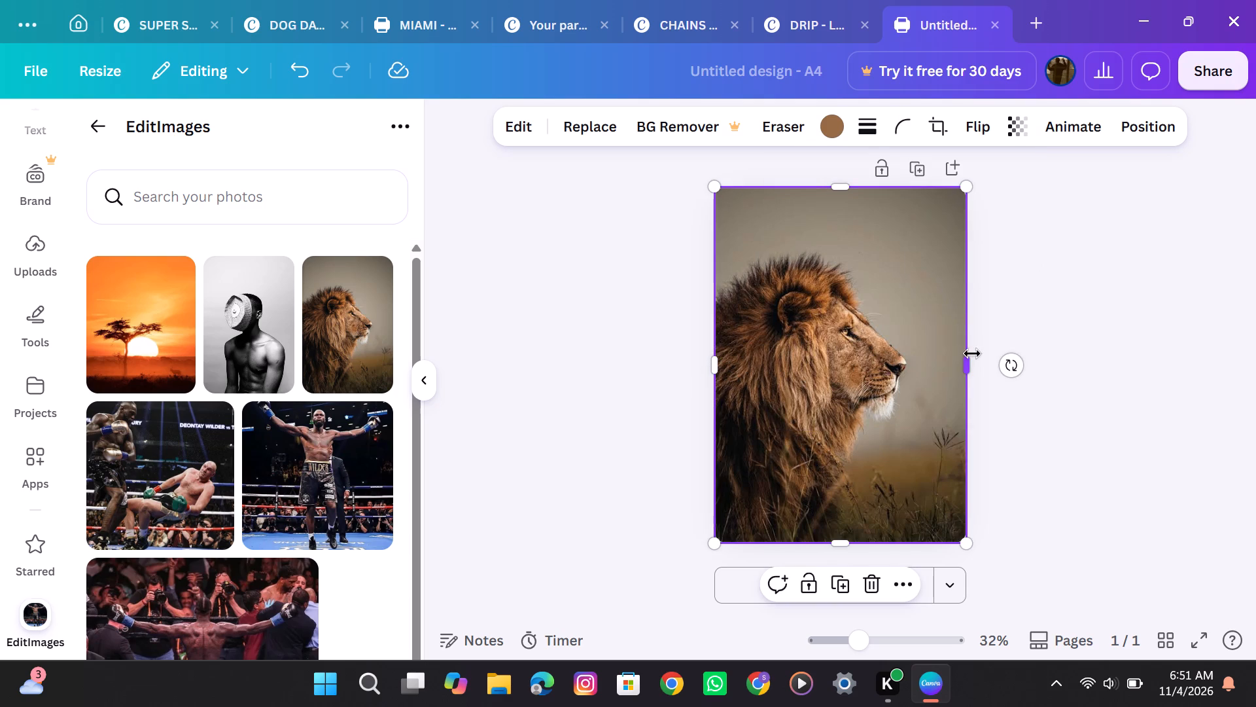
click(972, 359)
Set the lion photo's corner rounding to 56 and deselect the photo.
click(908, 125)
drag(865, 200, 845, 200)
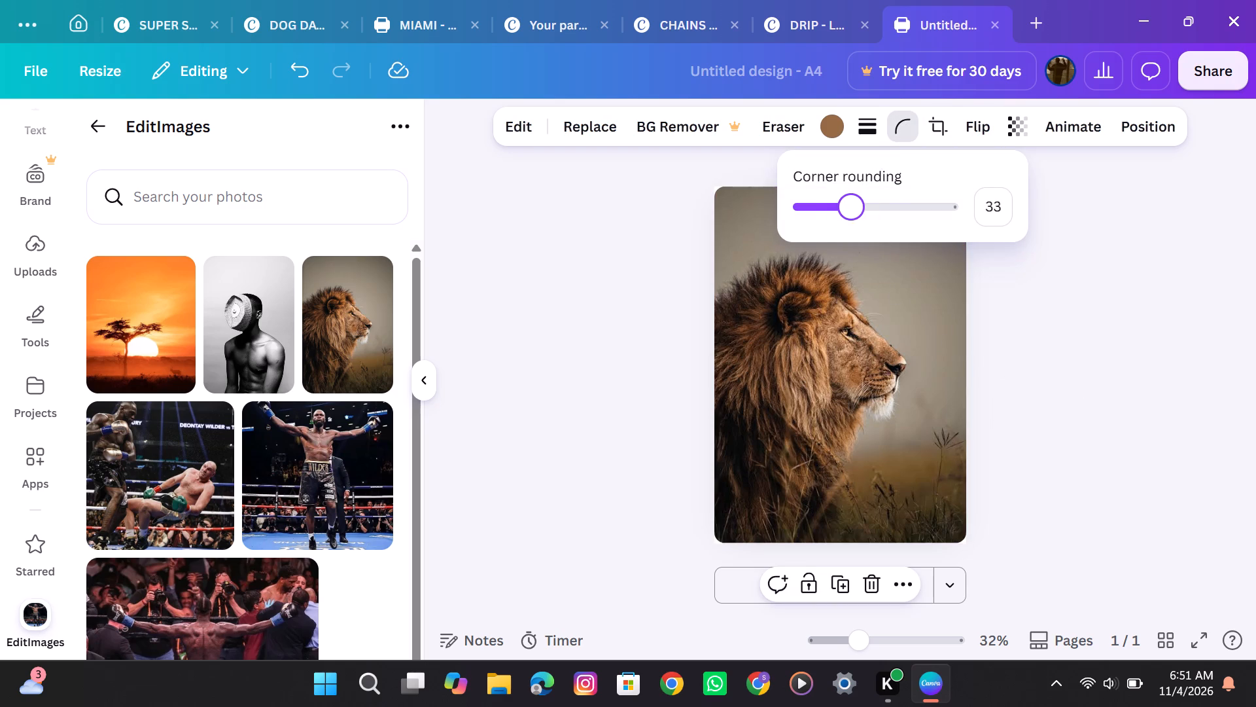
drag(845, 200, 858, 198)
drag(858, 198, 916, 212)
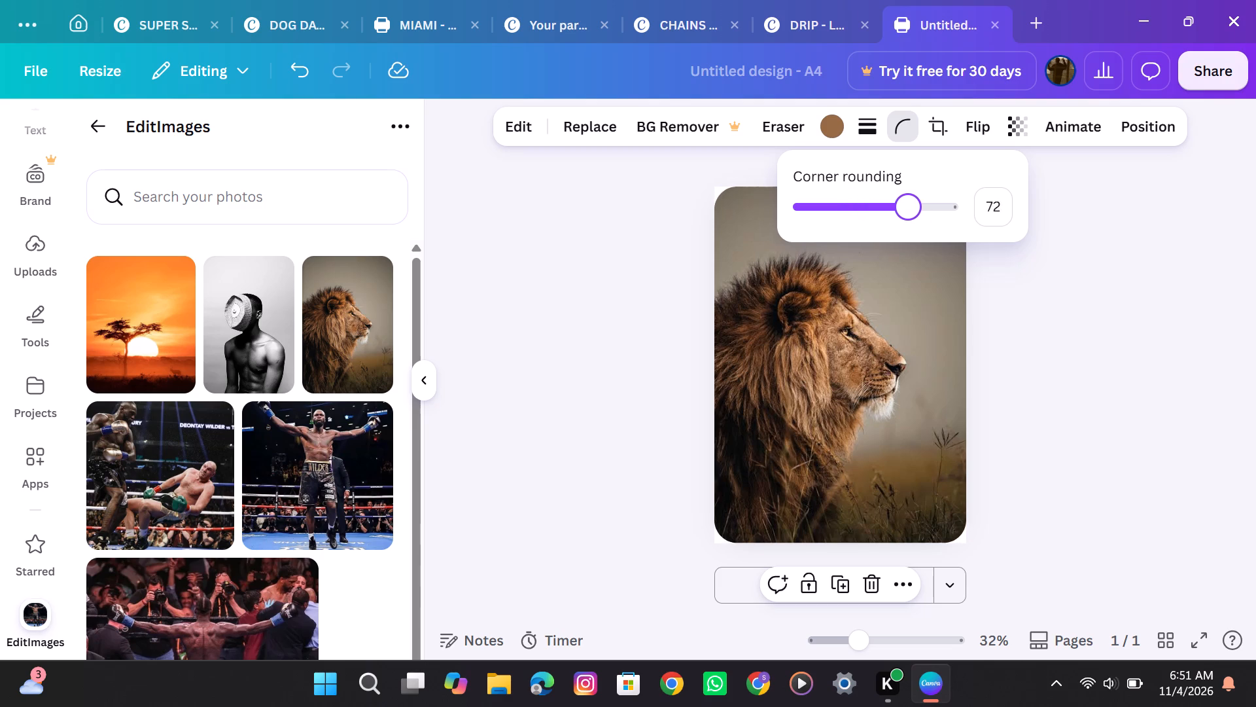
drag(916, 212, 1051, 239)
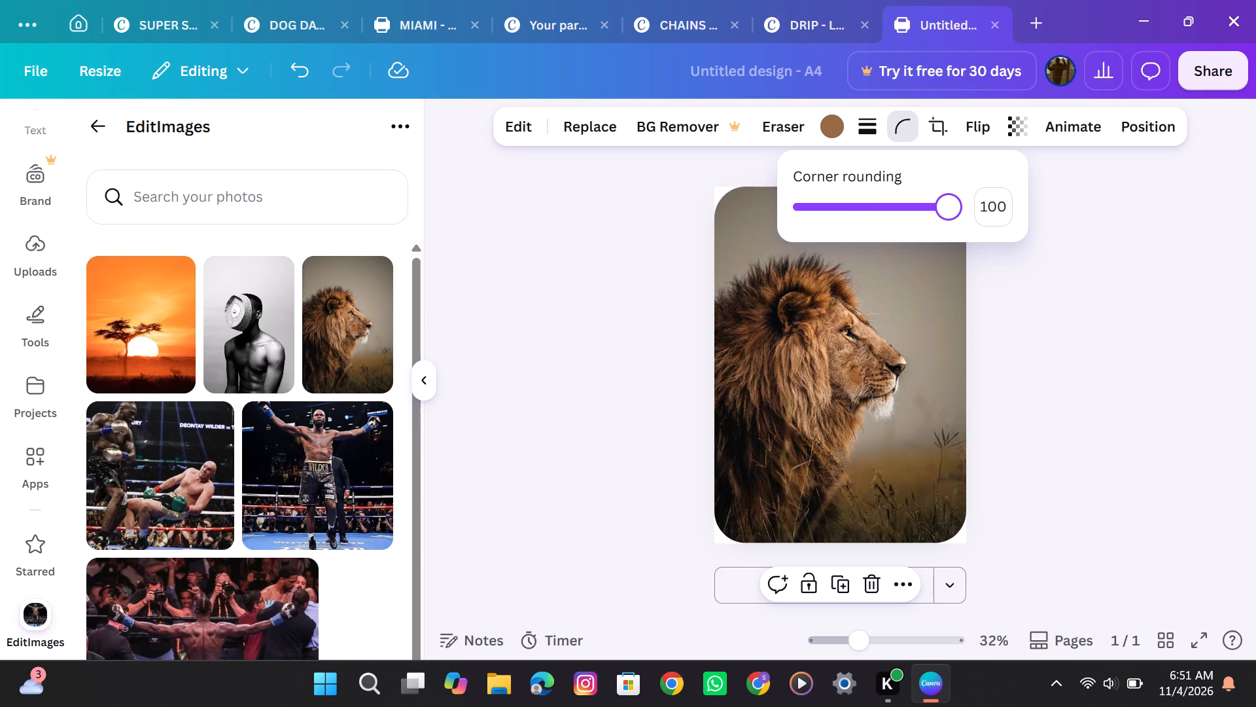
drag(1051, 239, 885, 214)
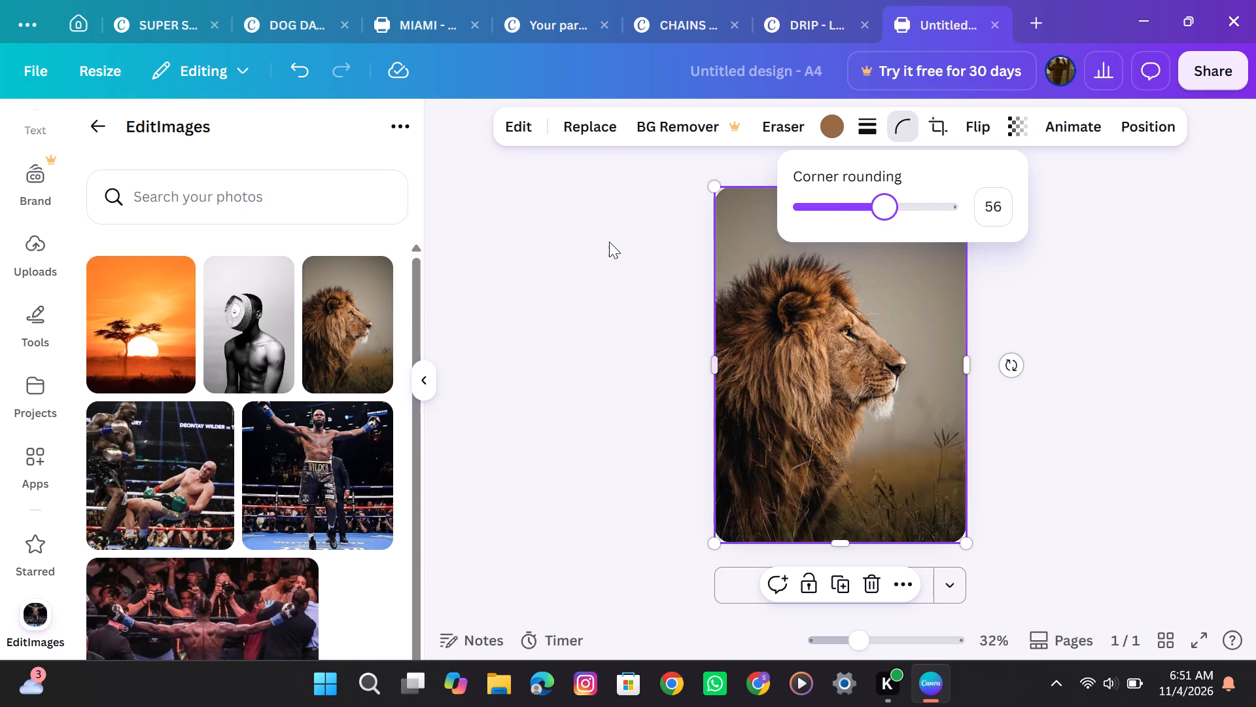
click(608, 244)
click(608, 244)
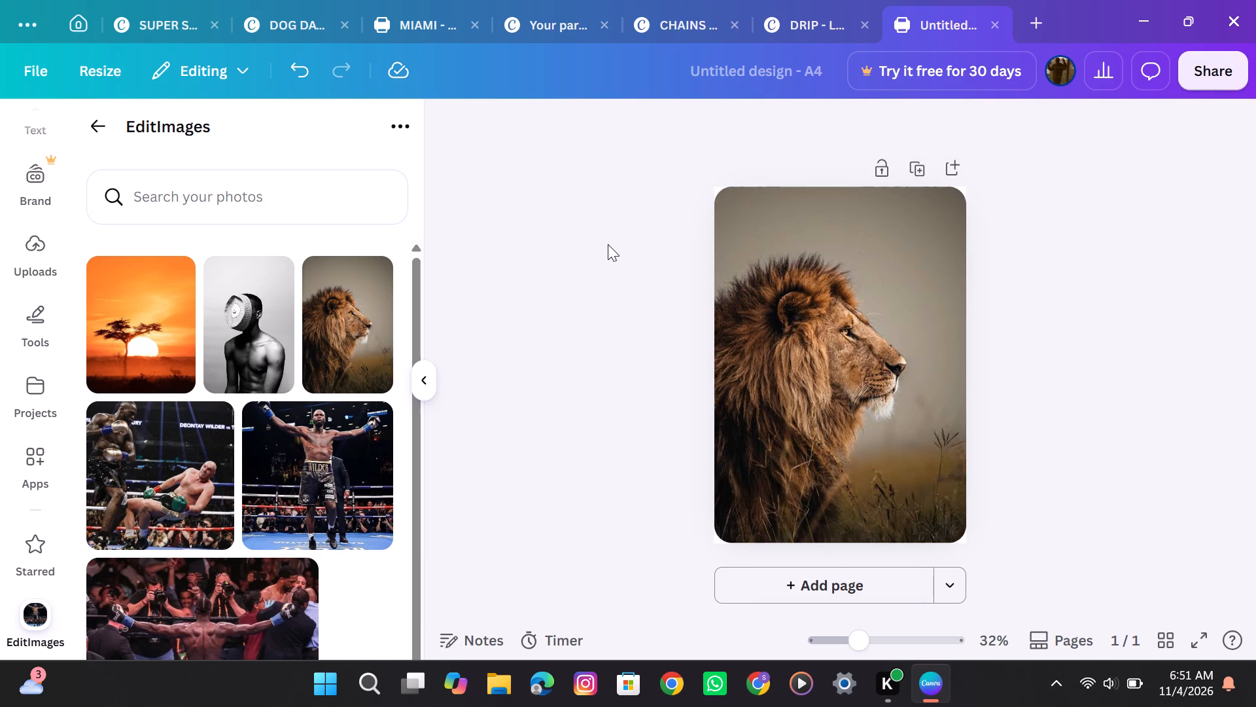
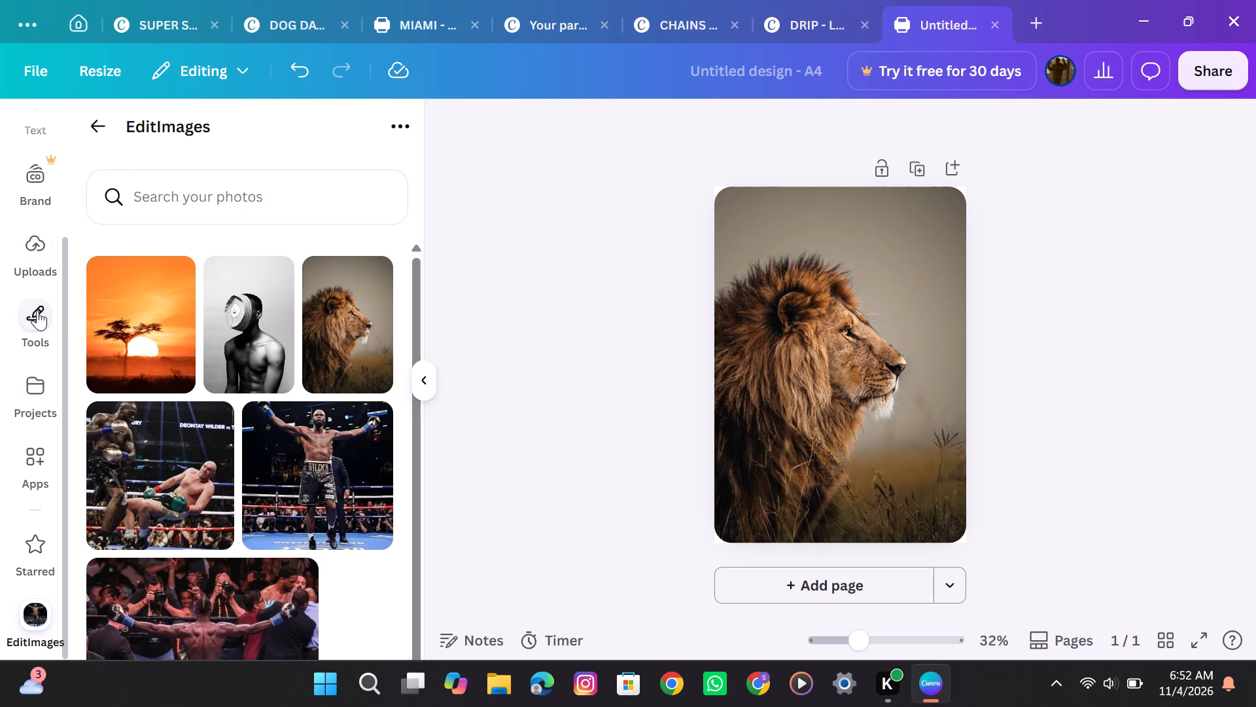
Add a text box and place it above the lion's head, near the top centre of the page.
scroll(27, 273, up, 5)
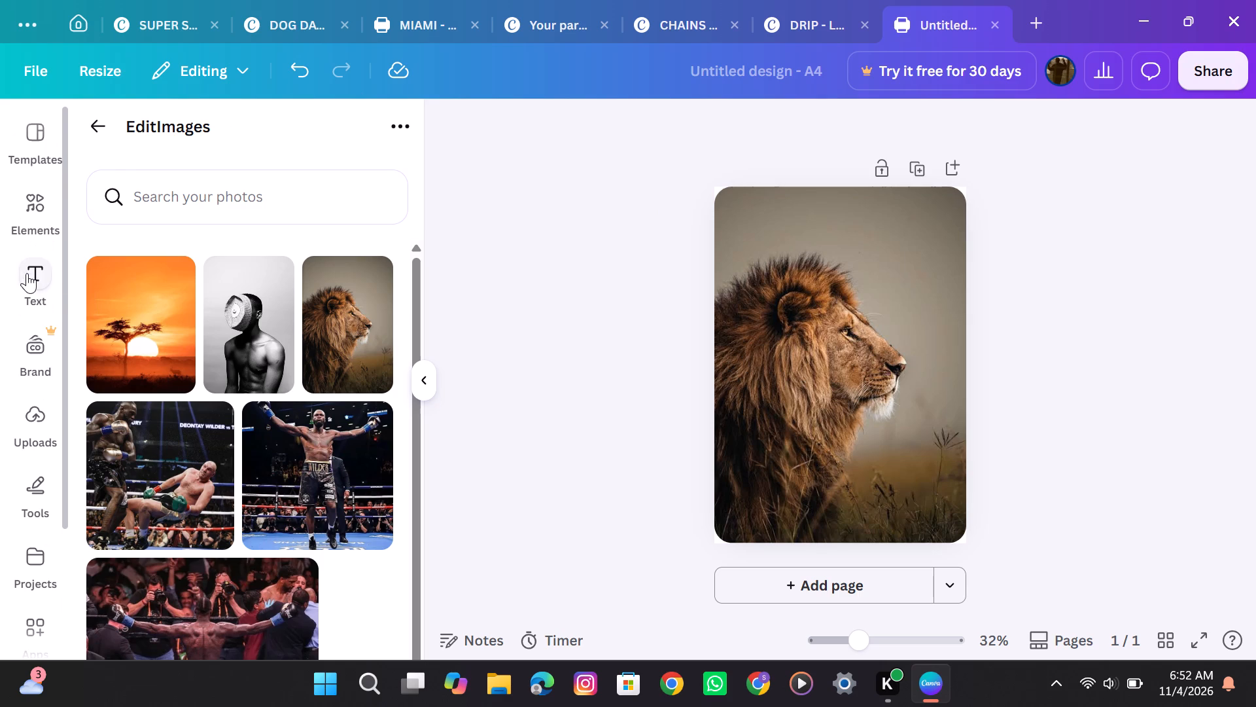
click(44, 259)
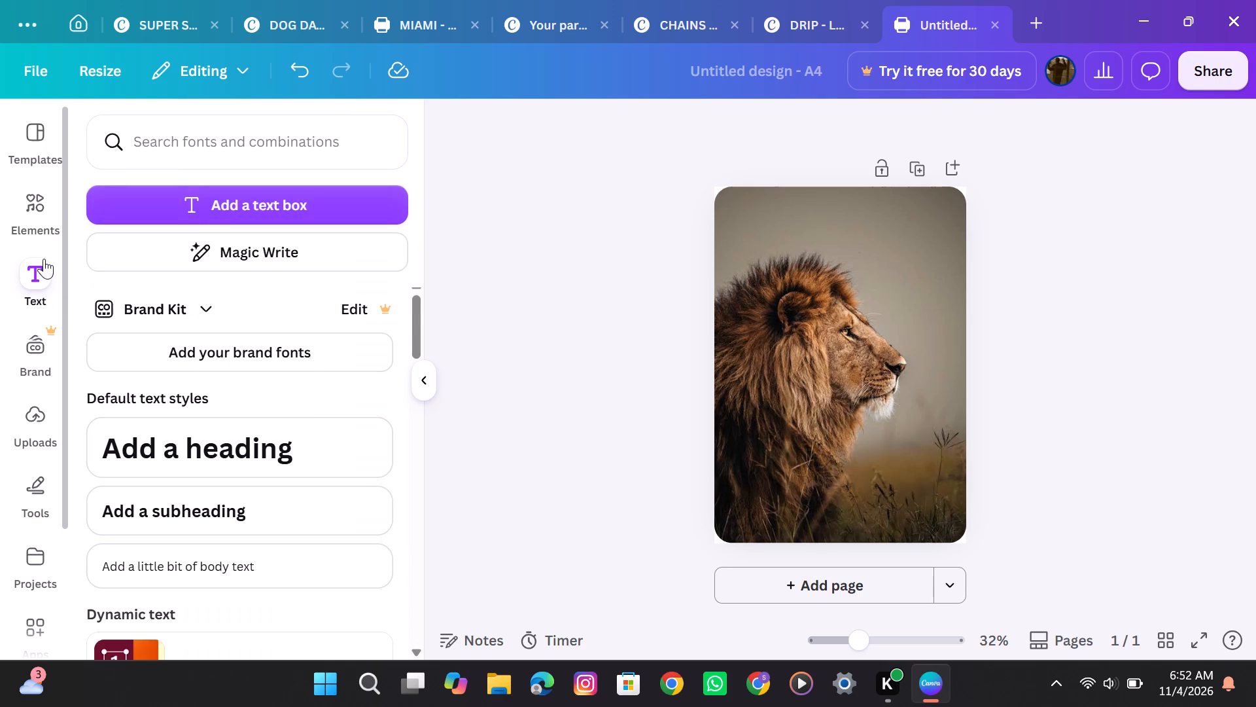
click(304, 195)
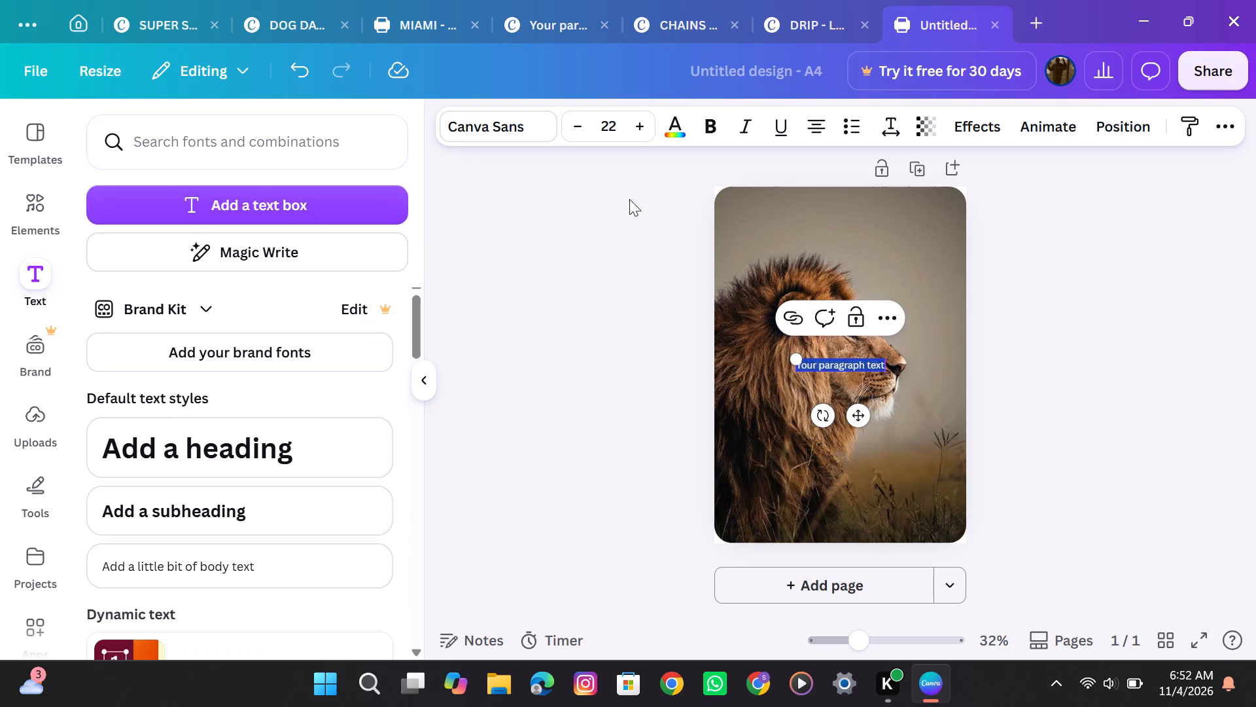
drag(858, 422, 813, 320)
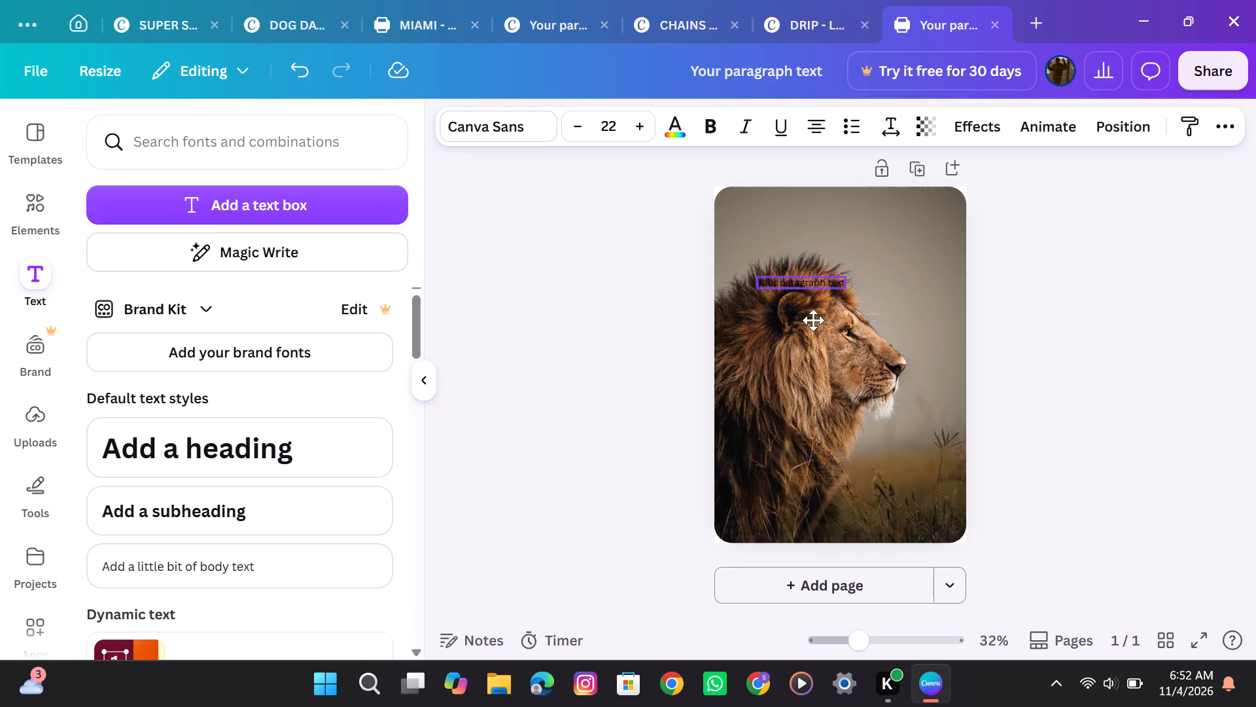
drag(813, 320, 849, 283)
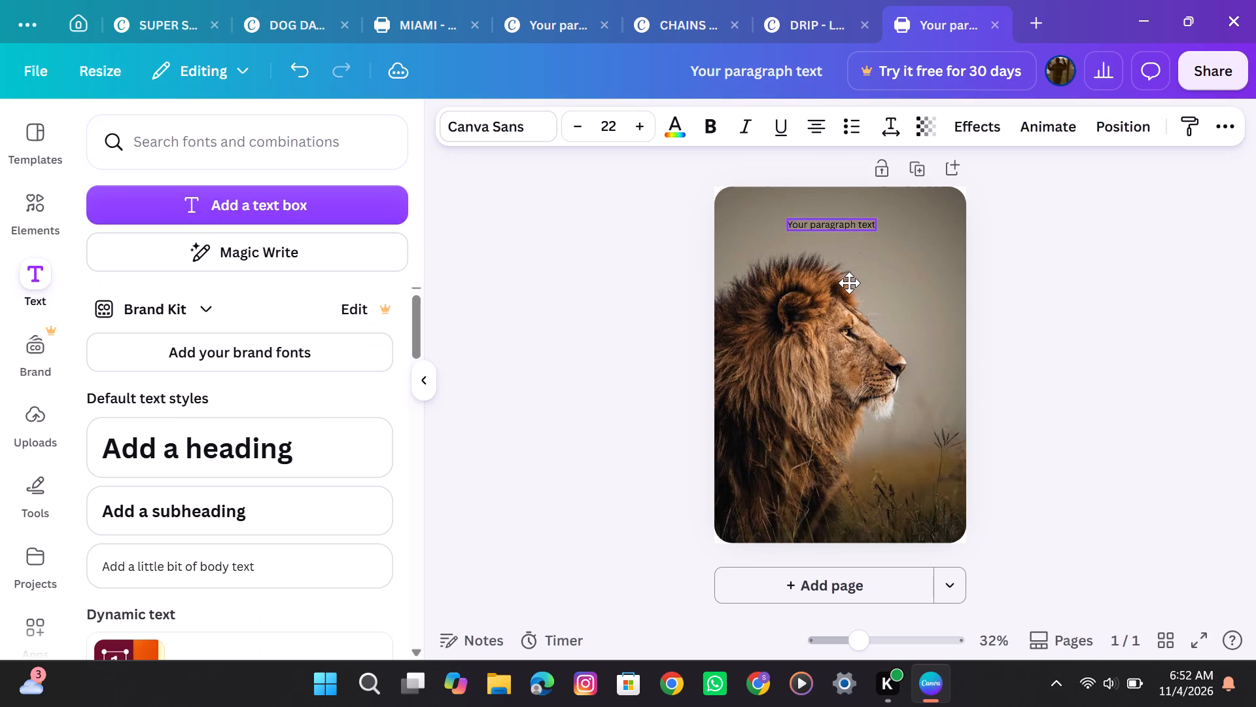
drag(849, 283, 850, 288)
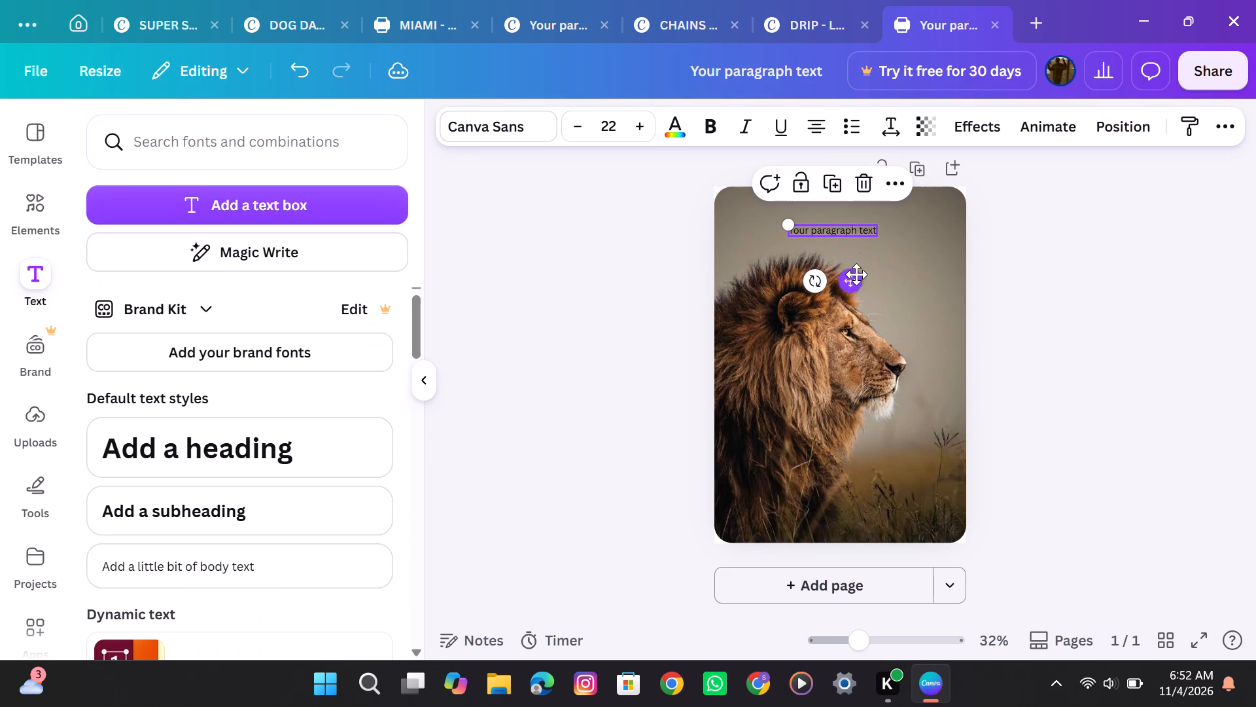
Replace the placeholder text in the text box with MUFASA.
double_click(868, 230)
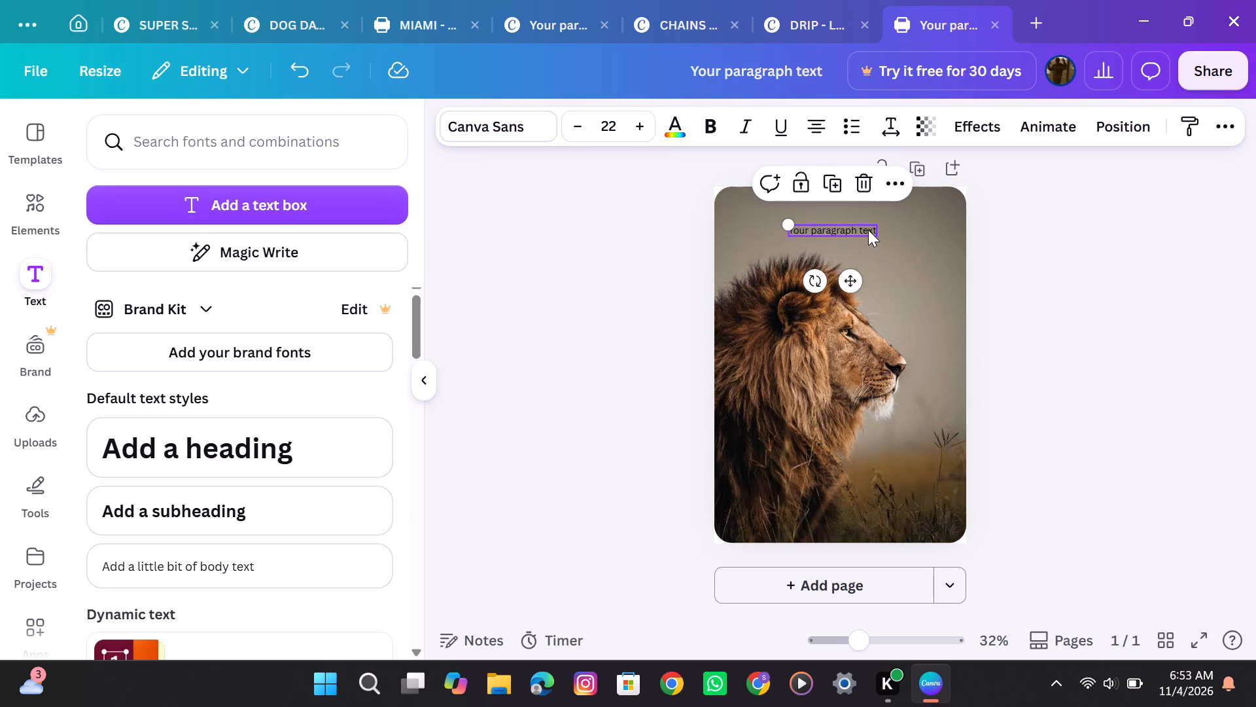
click(871, 232)
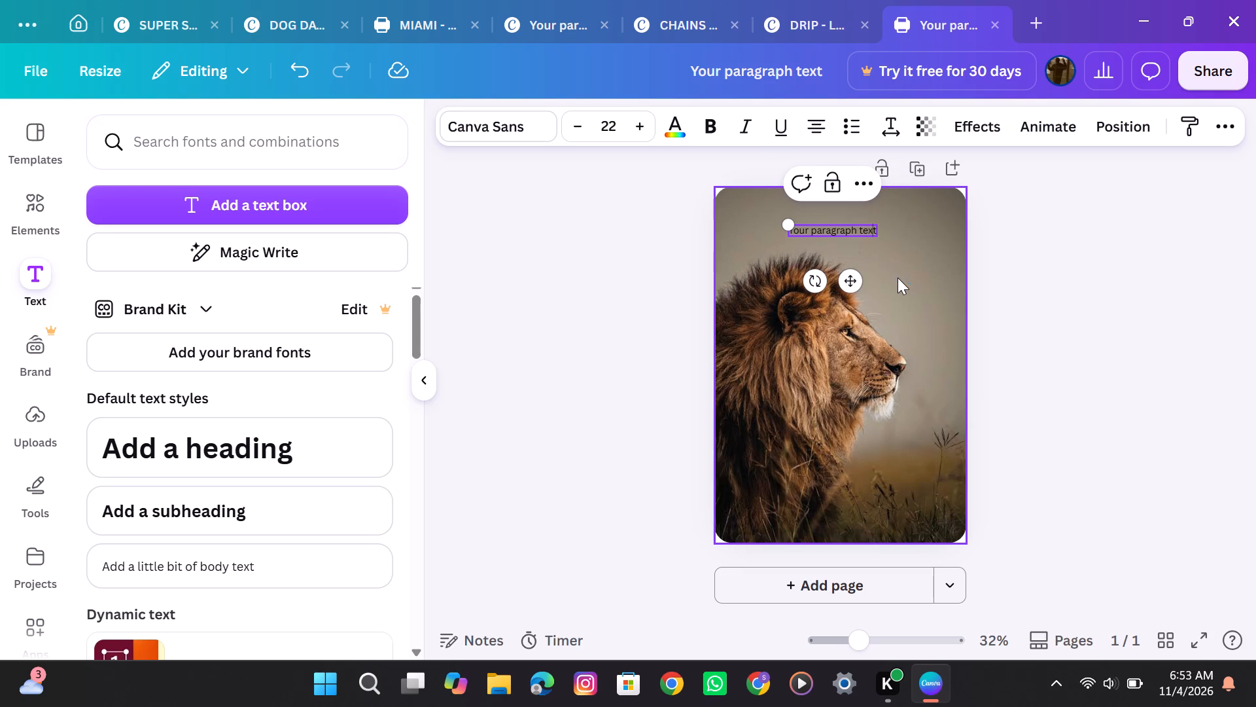
key(Right)
key(BackSpace)
key(BackSpace)
key(BackSpace)
key(BackSpace)
key(BackSpace)
key(BackSpace)
key(BackSpace)
key(BackSpace)
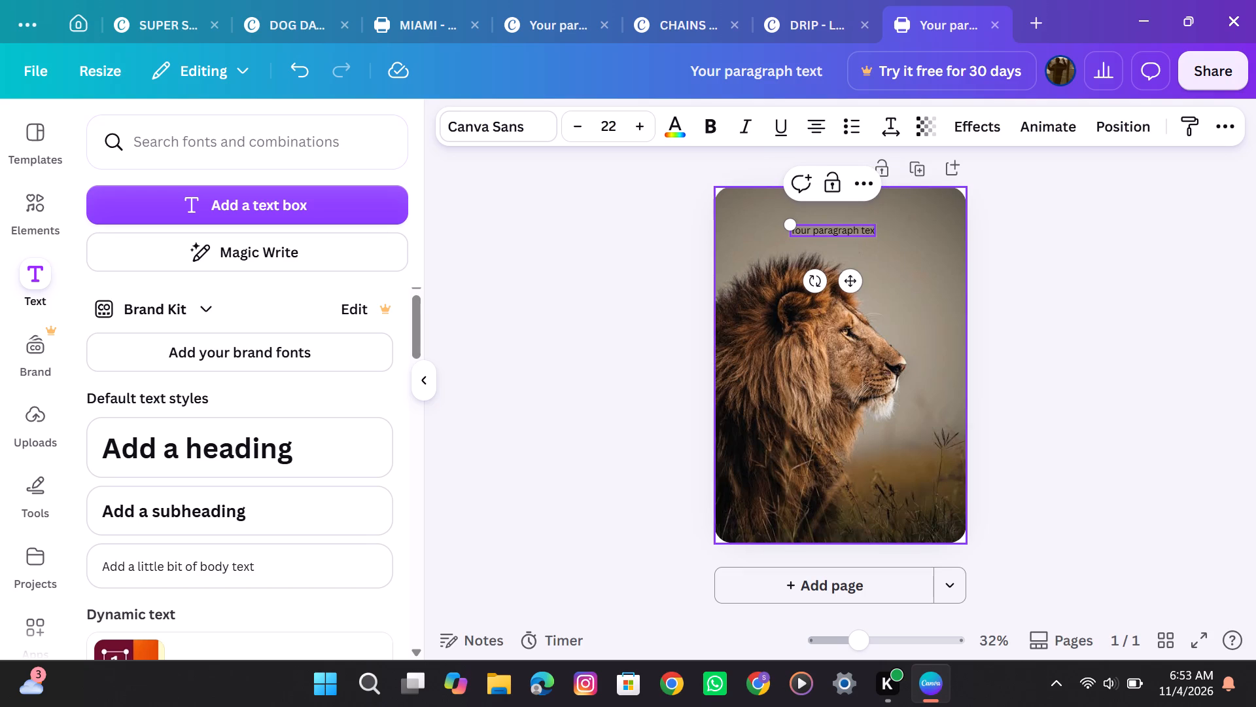
key(BackSpace)
key(BackSpace)
key(BackSpace)
key(BackSpace)
key(BackSpace)
key(BackSpace)
key(BackSpace)
key(BackSpace)
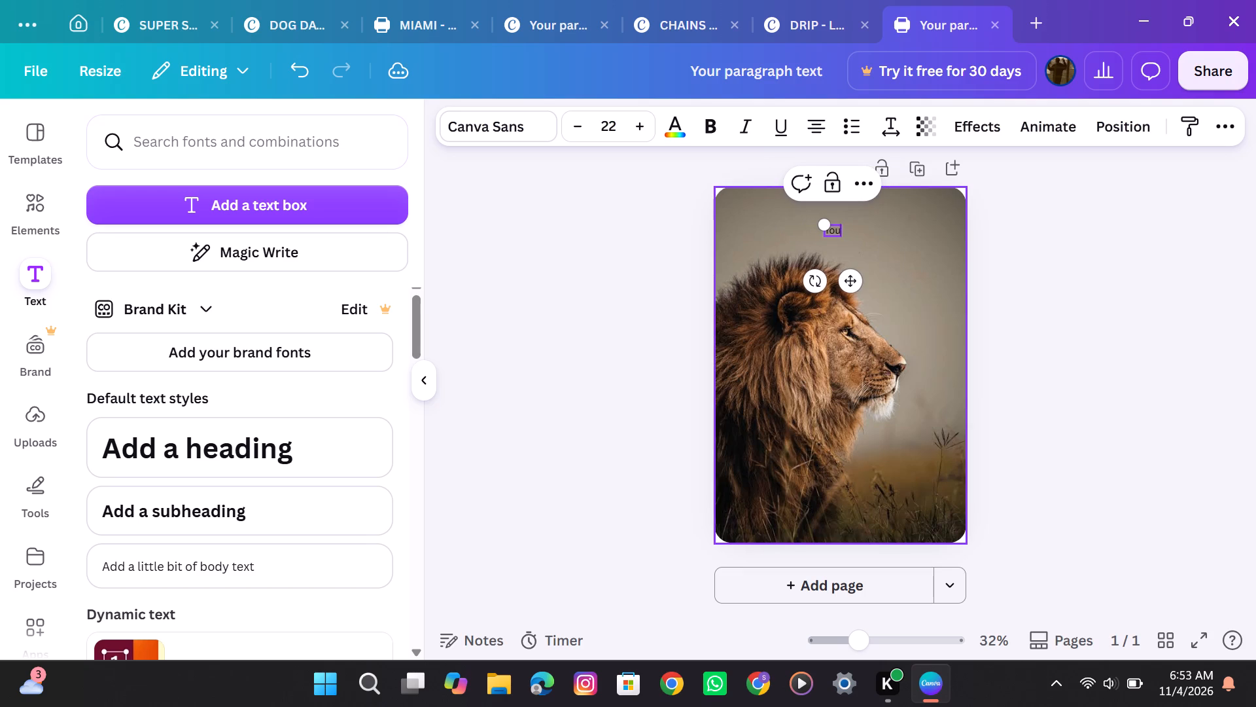
key(BackSpace)
key(BackSpace)
key(BackSpace)
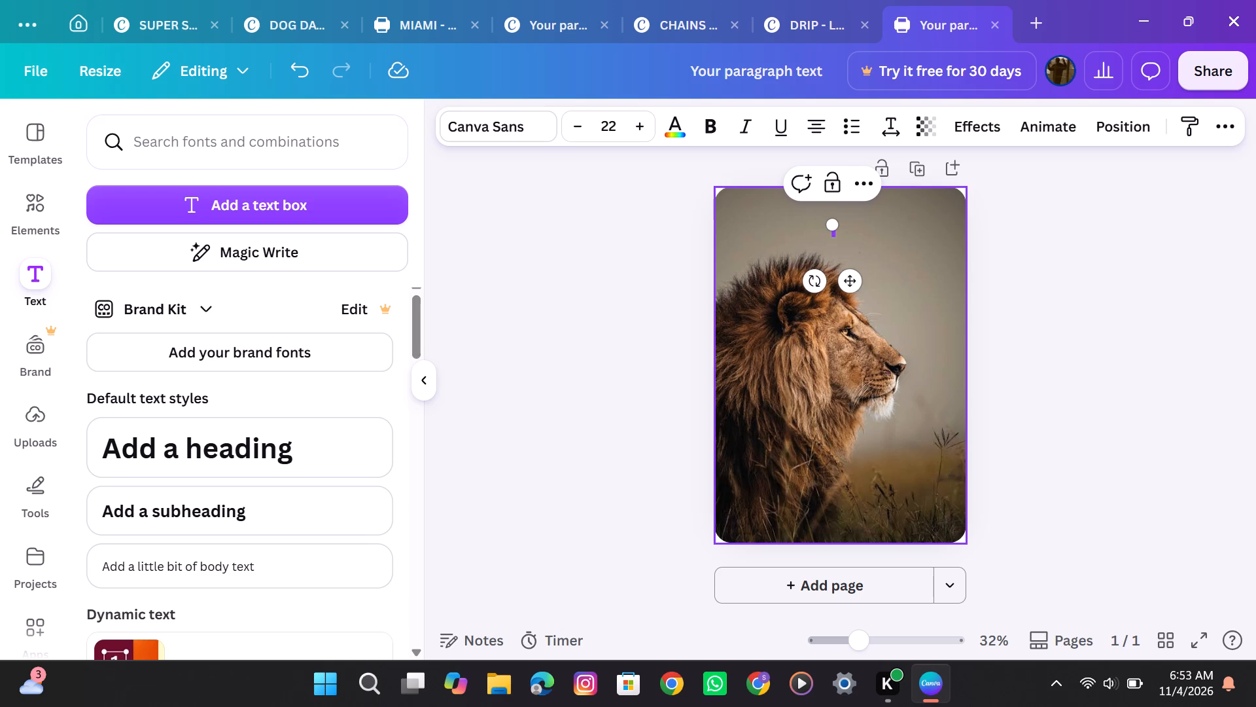
text(MUFASA)
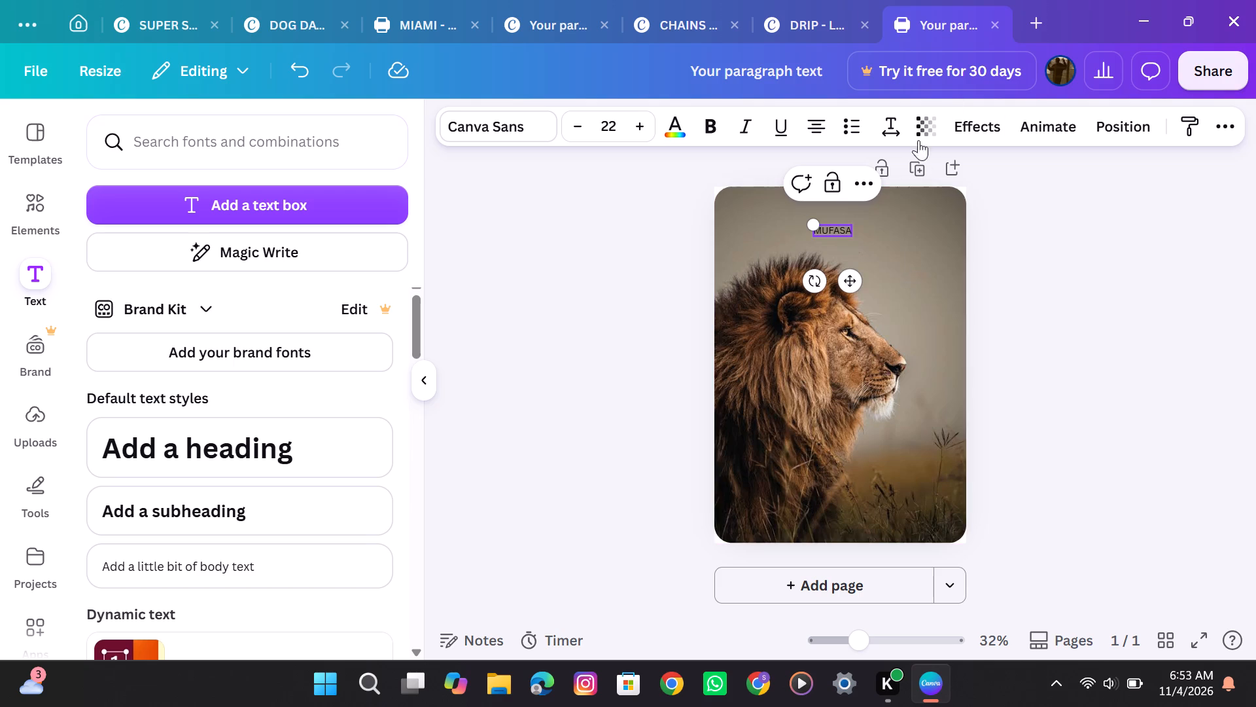
Increase the MUFASA text's font size to 94.
click(642, 128)
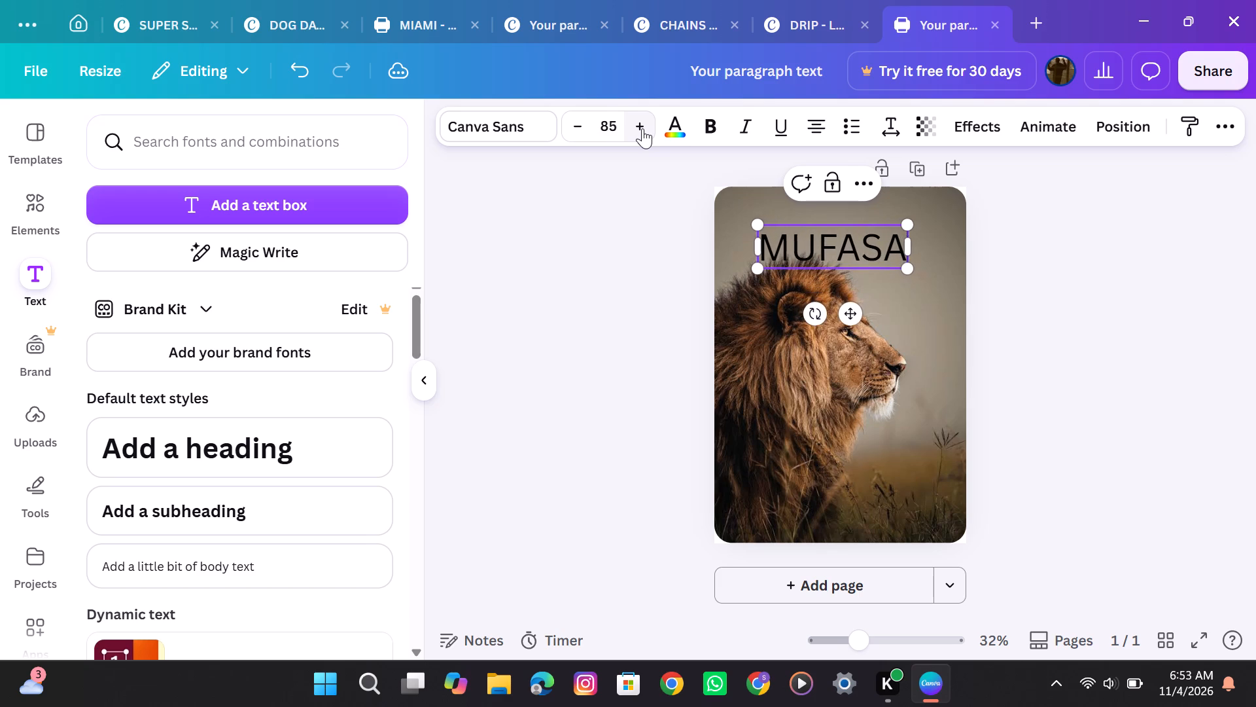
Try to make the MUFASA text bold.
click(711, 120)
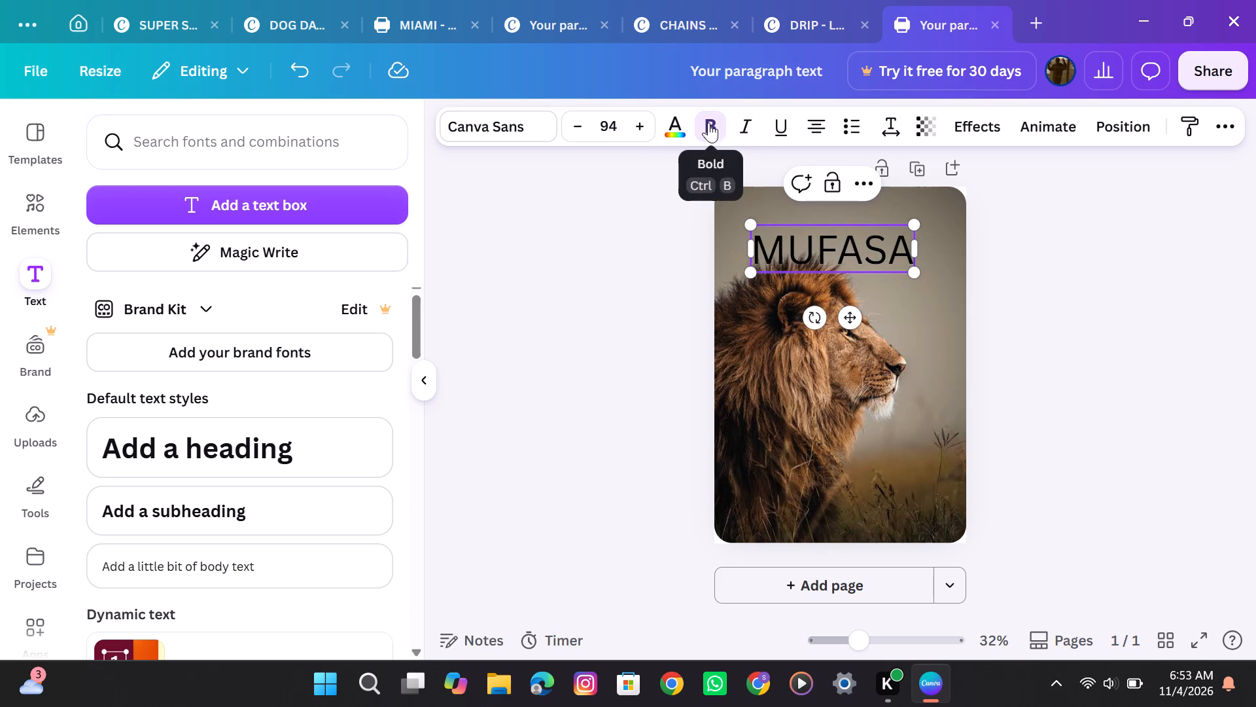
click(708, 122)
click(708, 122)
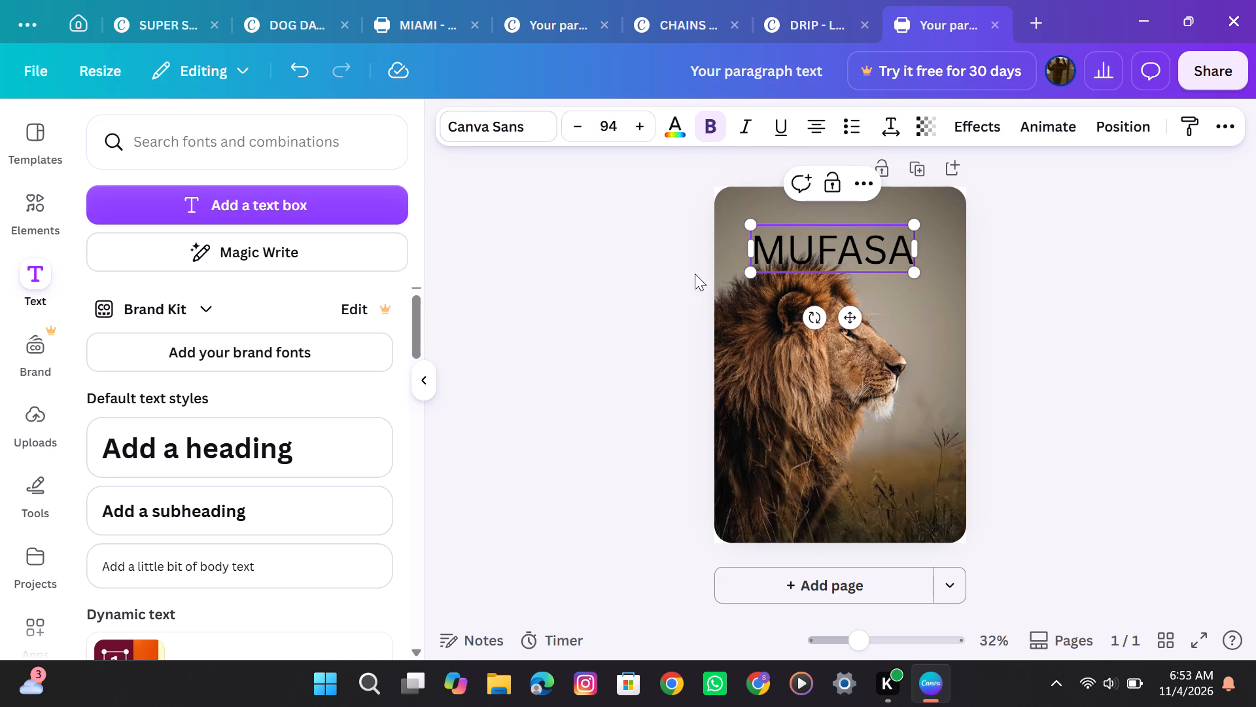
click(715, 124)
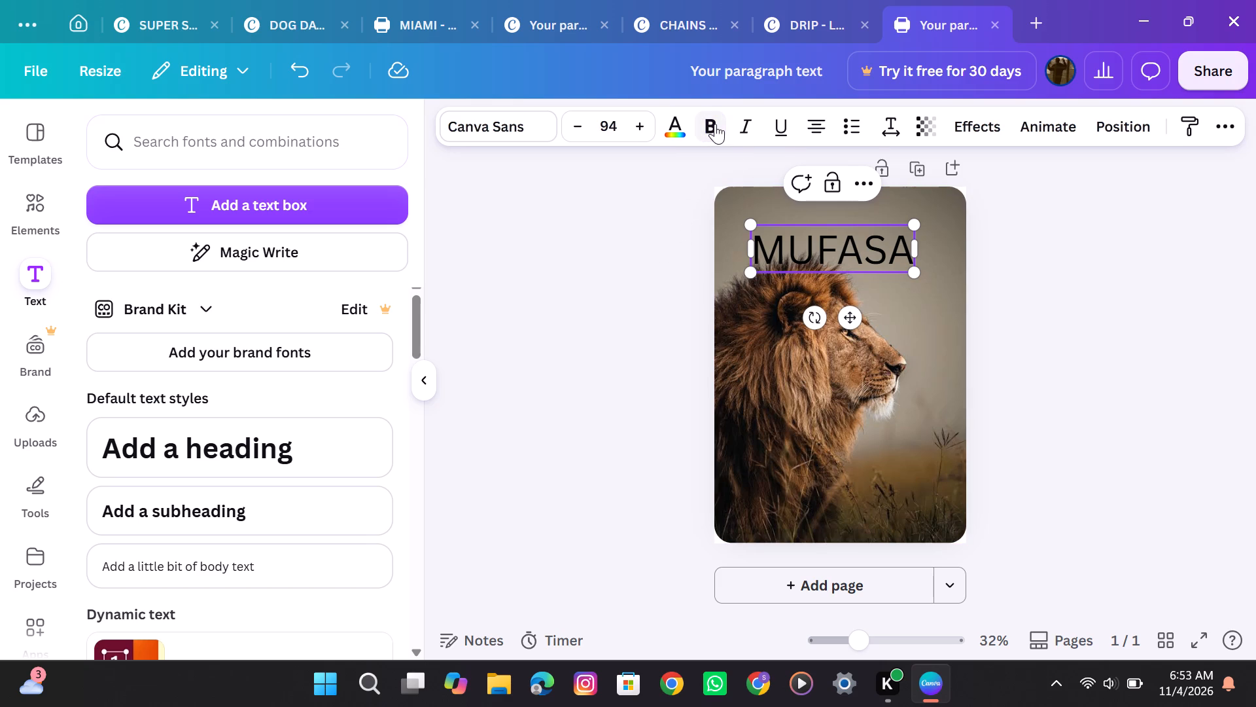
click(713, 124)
Enlarge the MUFASA title to font size 119 and centre it horizontally near the top of the page, above the lion.
drag(848, 320, 837, 290)
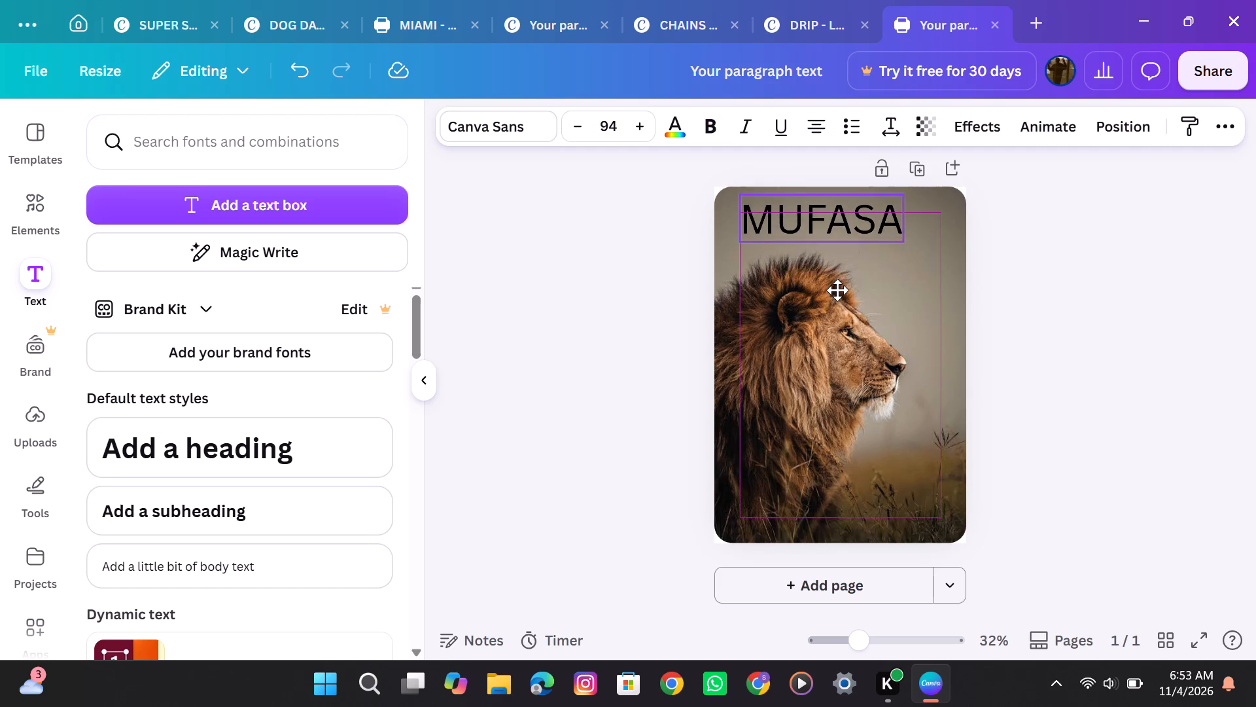
drag(837, 290, 849, 304)
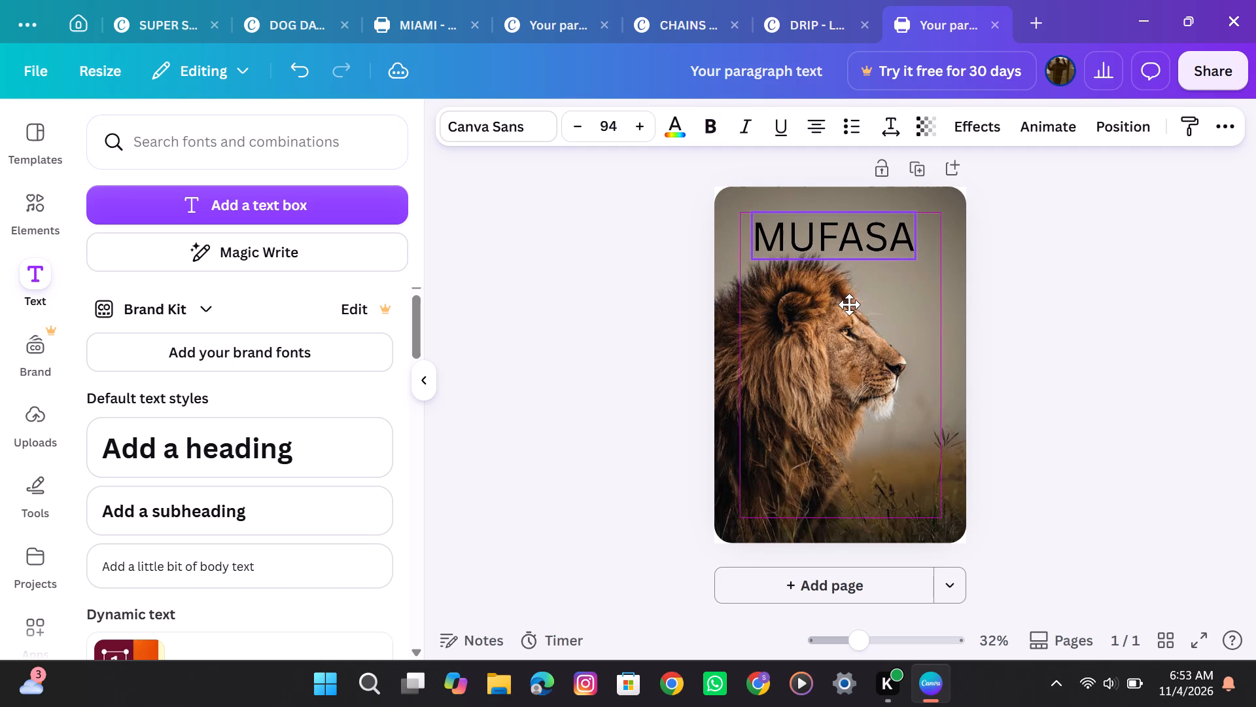
drag(849, 304, 852, 304)
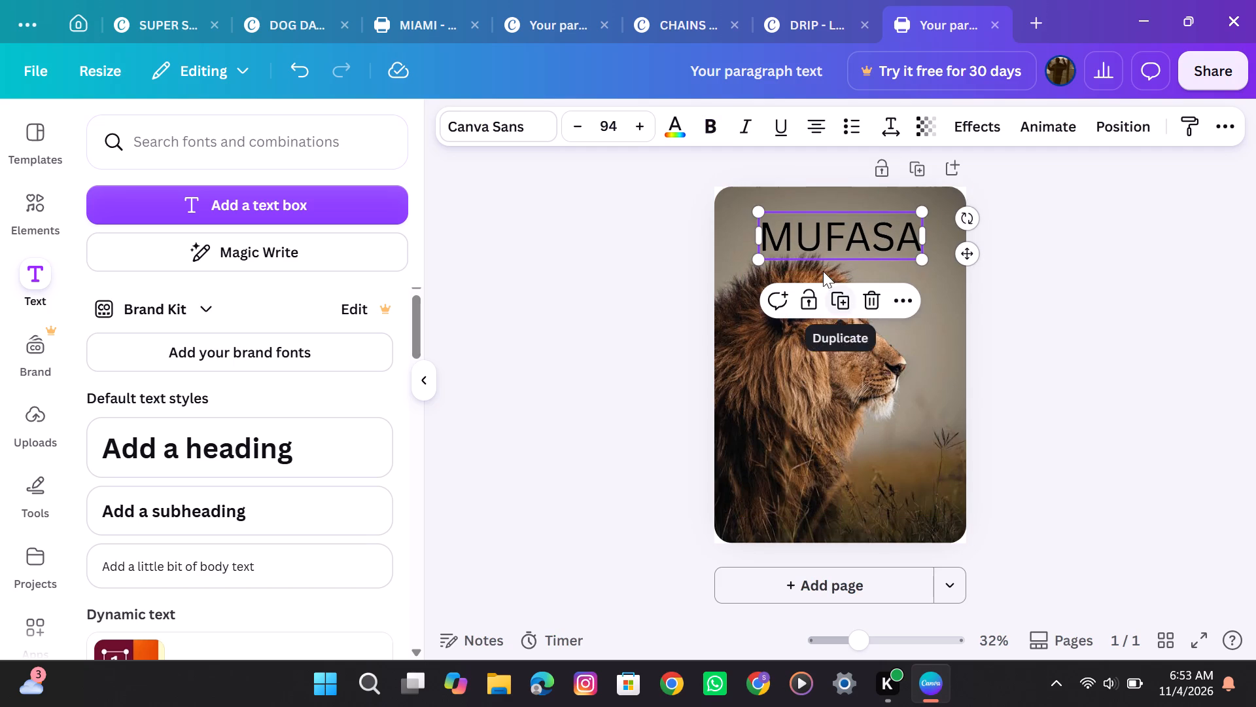
click(637, 121)
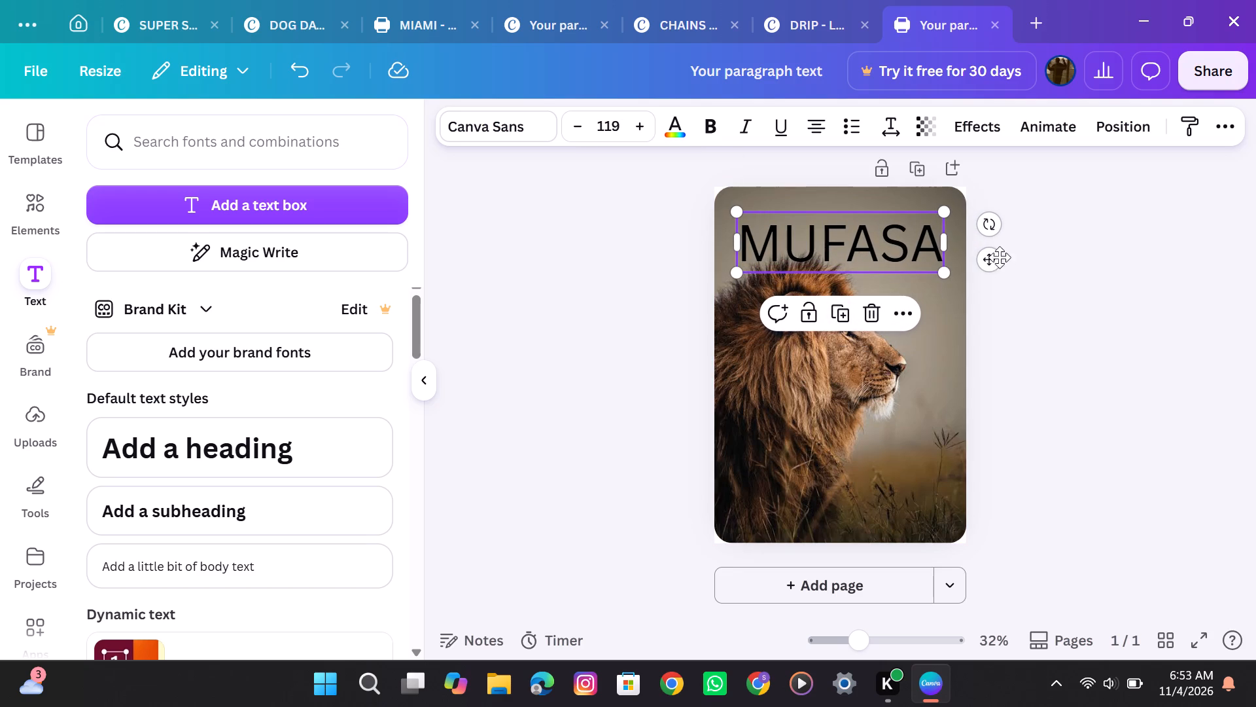
drag(990, 259, 986, 251)
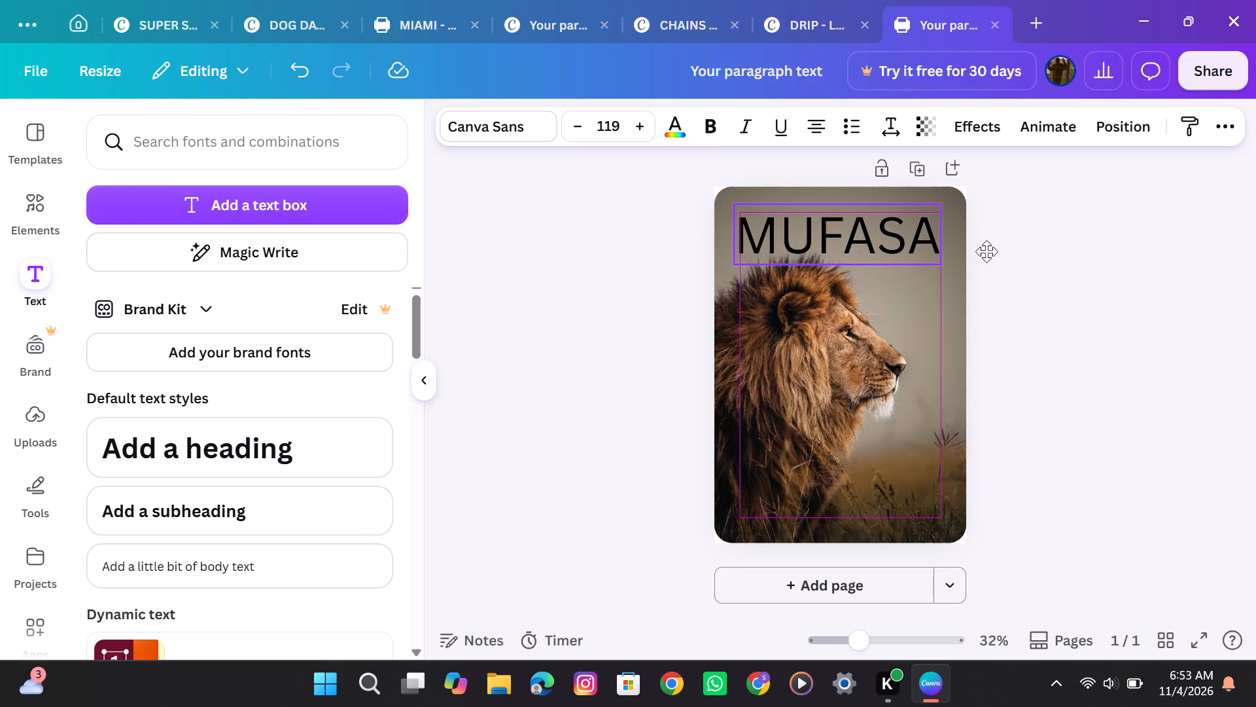
drag(986, 251, 986, 251)
drag(986, 251, 990, 252)
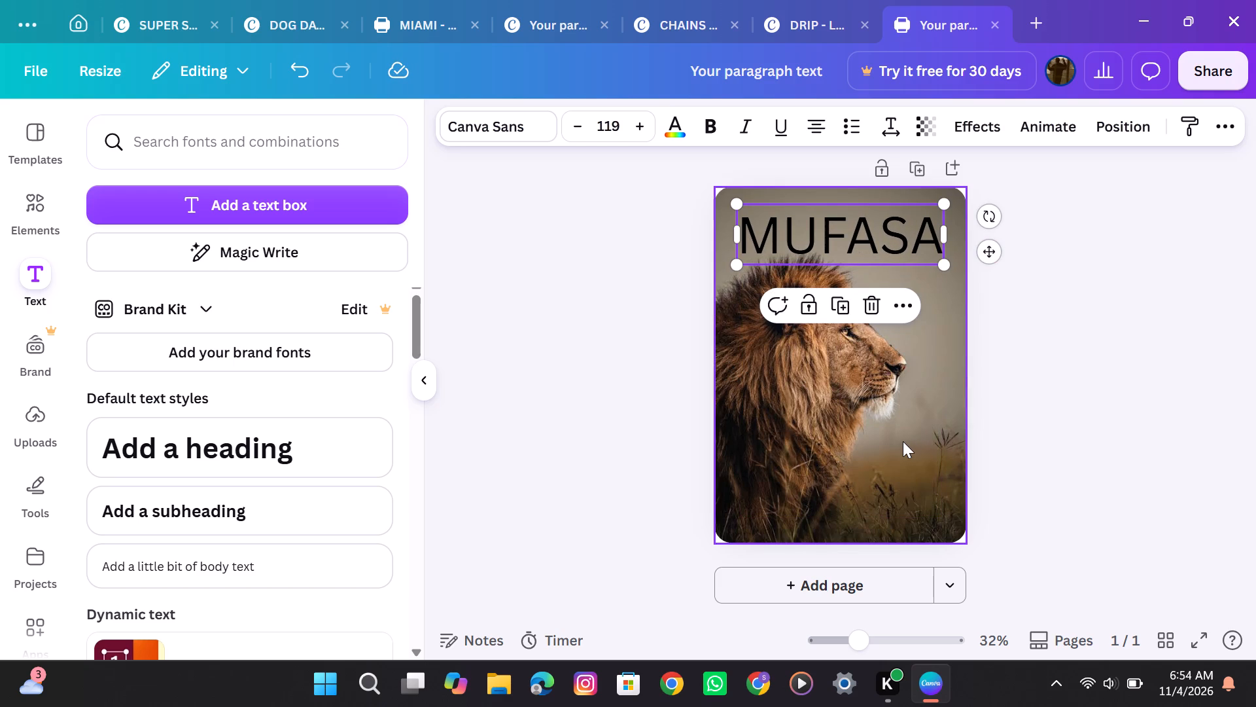
click(903, 441)
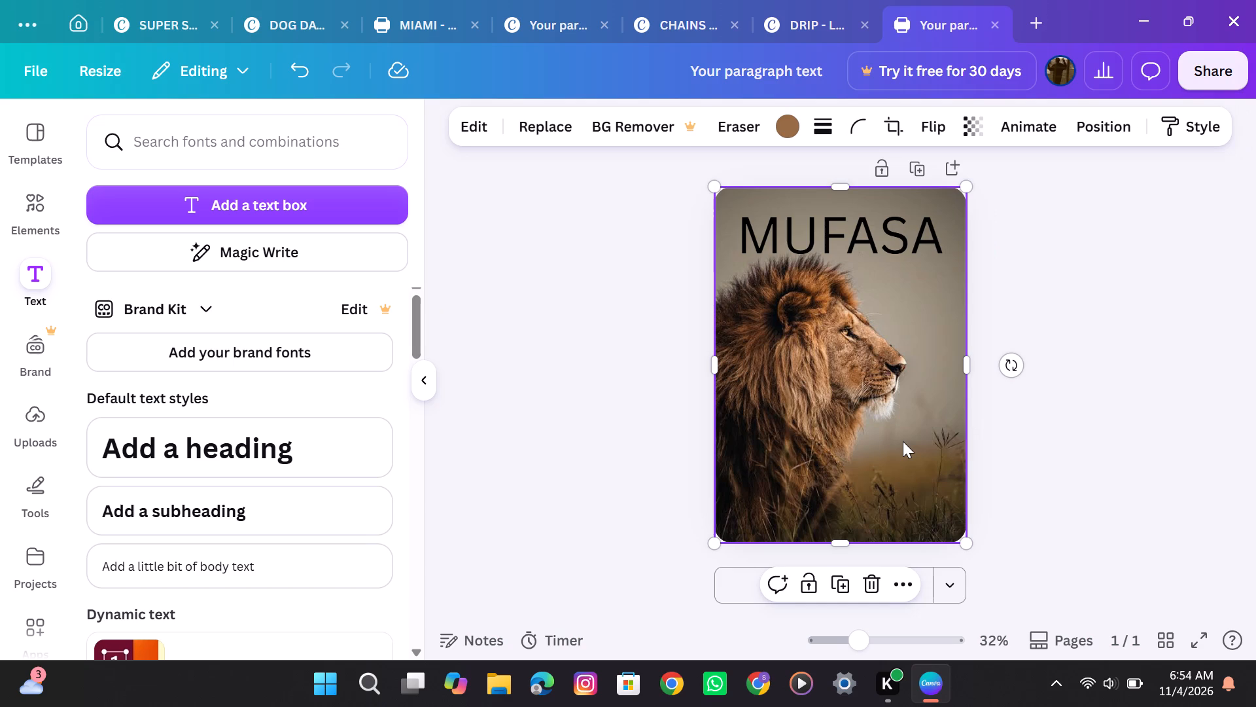
Change the MUFASA title's font to Anton.
click(802, 237)
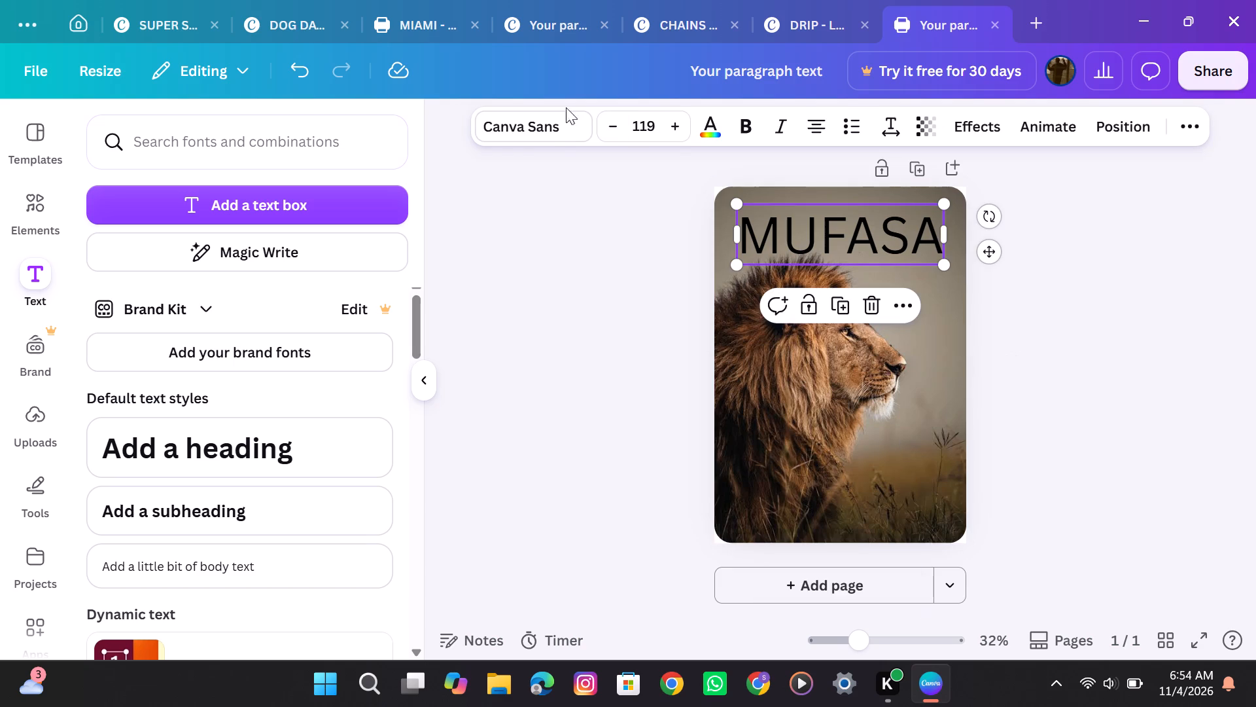
click(547, 134)
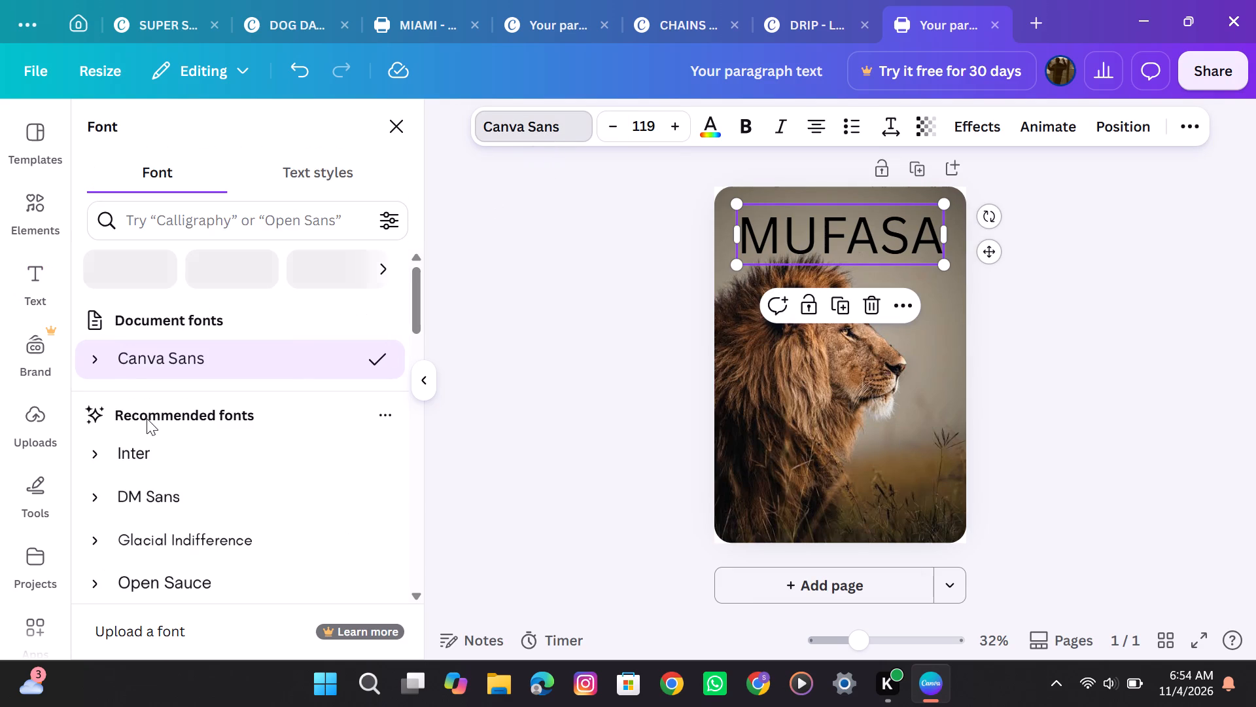
scroll(147, 418, down, 2)
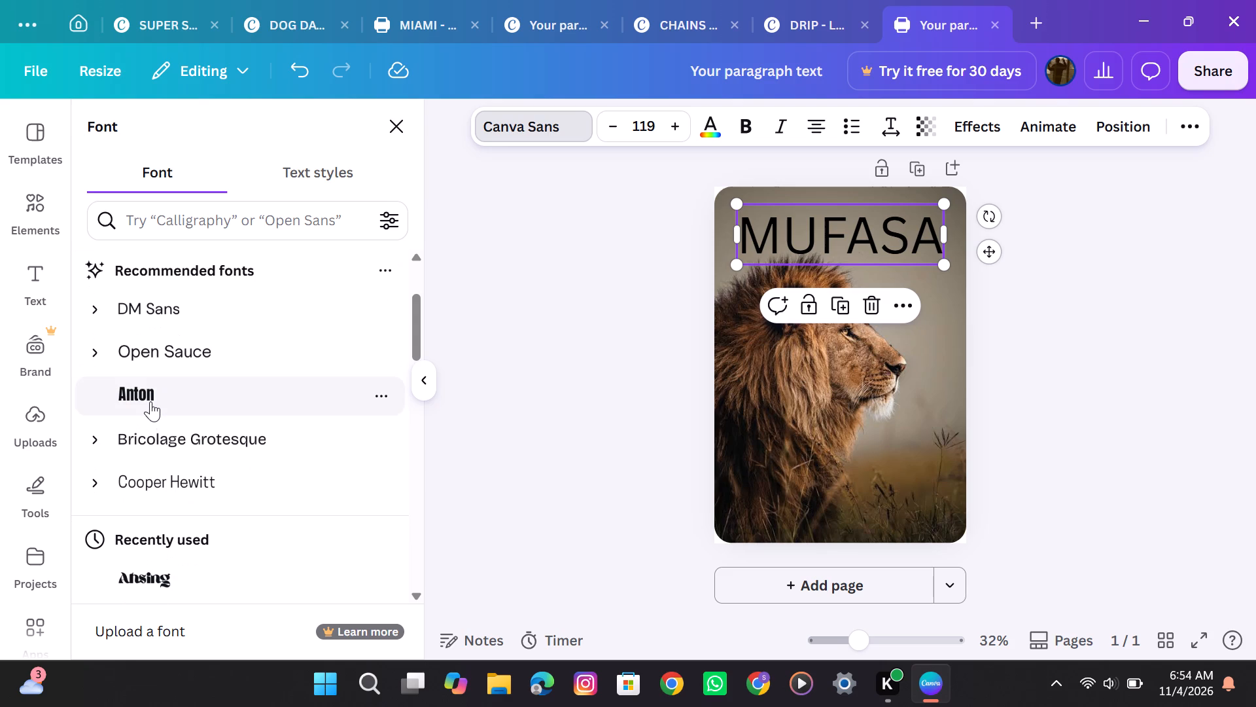
click(150, 401)
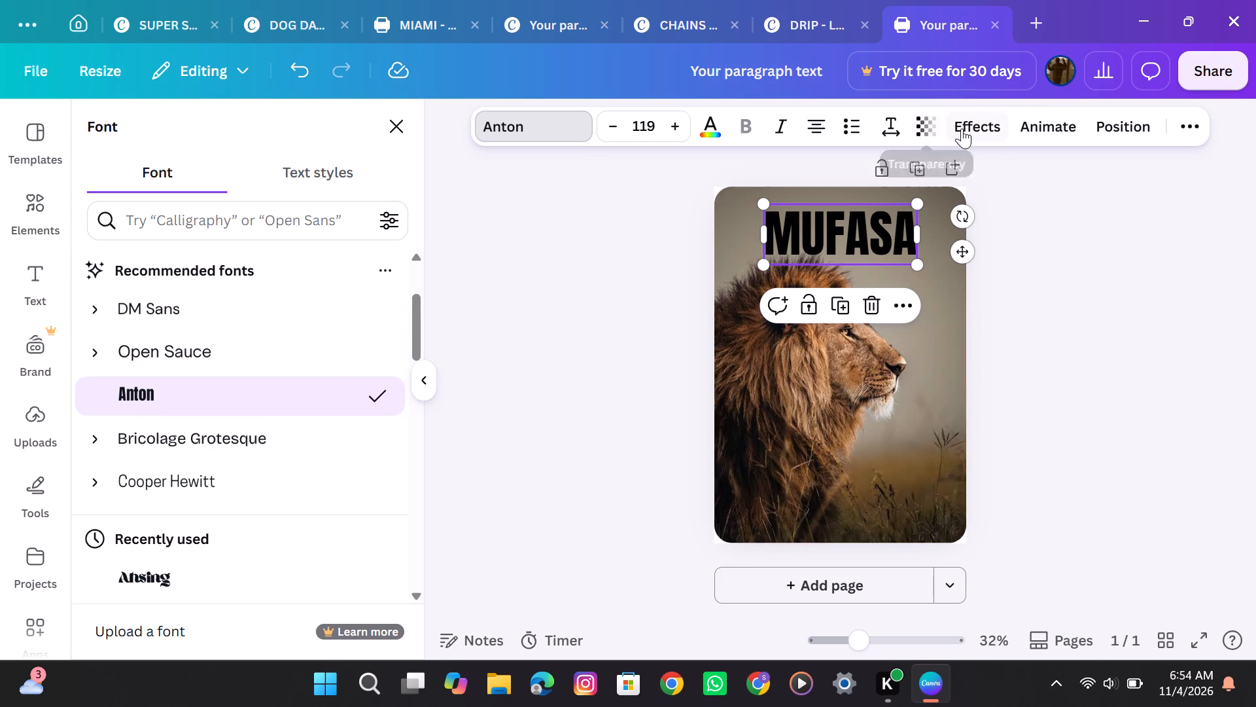
Widen the MUFASA title's letter spacing until it spans most of the page width, and deselect it.
click(897, 126)
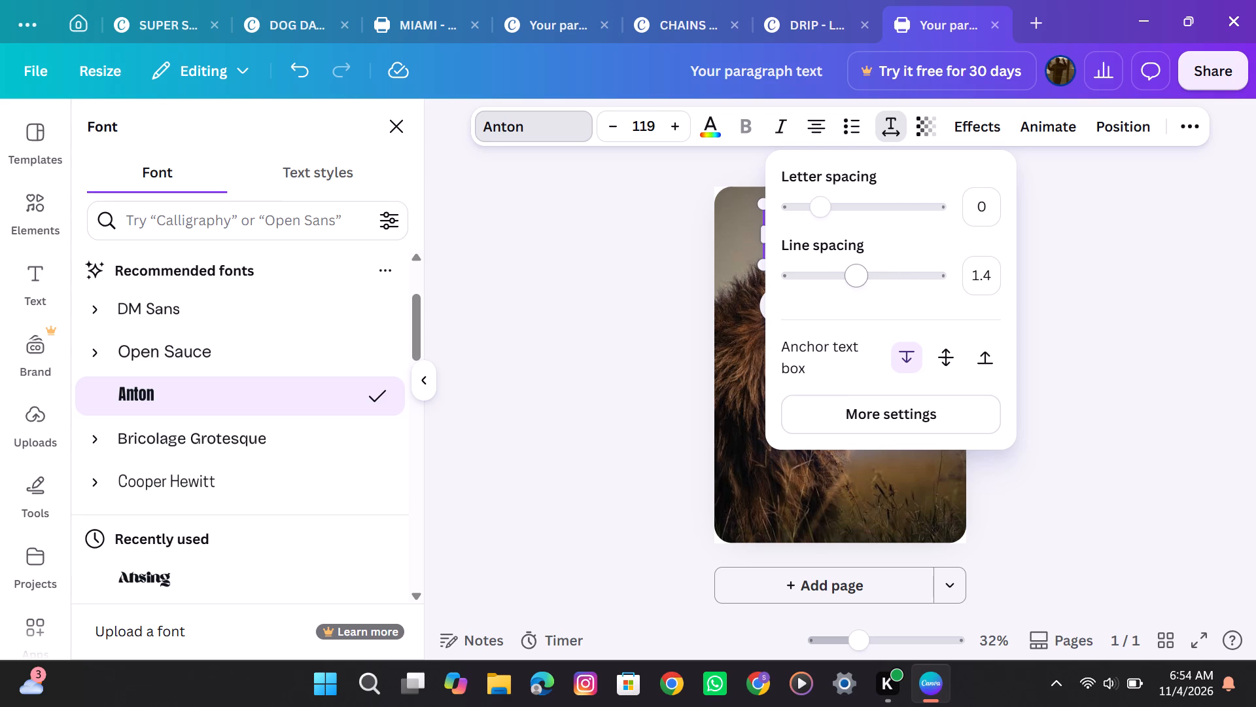
drag(824, 206, 848, 207)
click(621, 257)
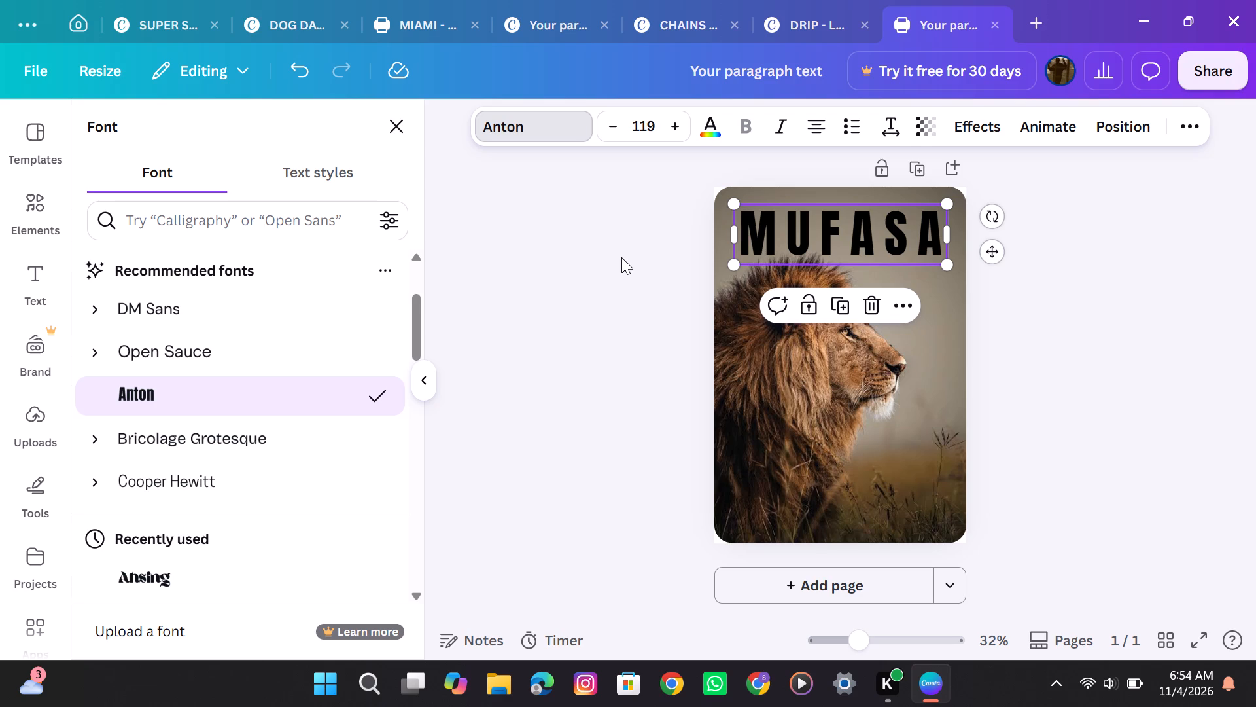
click(916, 337)
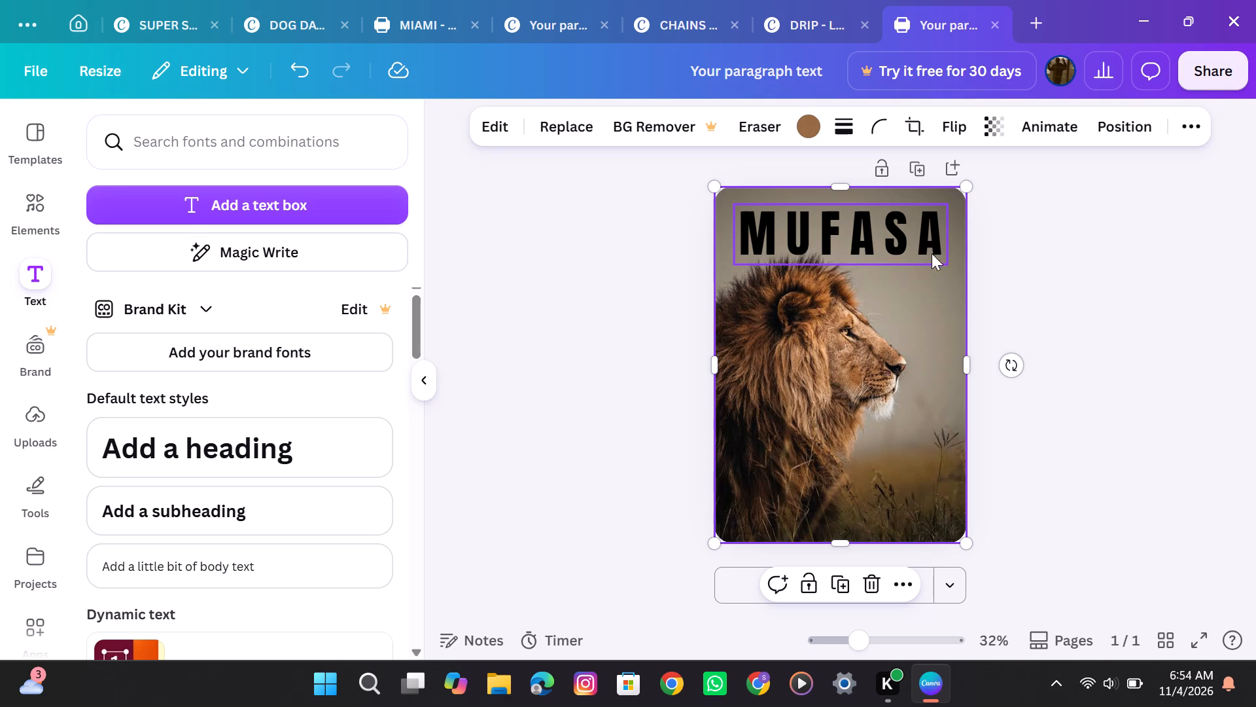
click(915, 364)
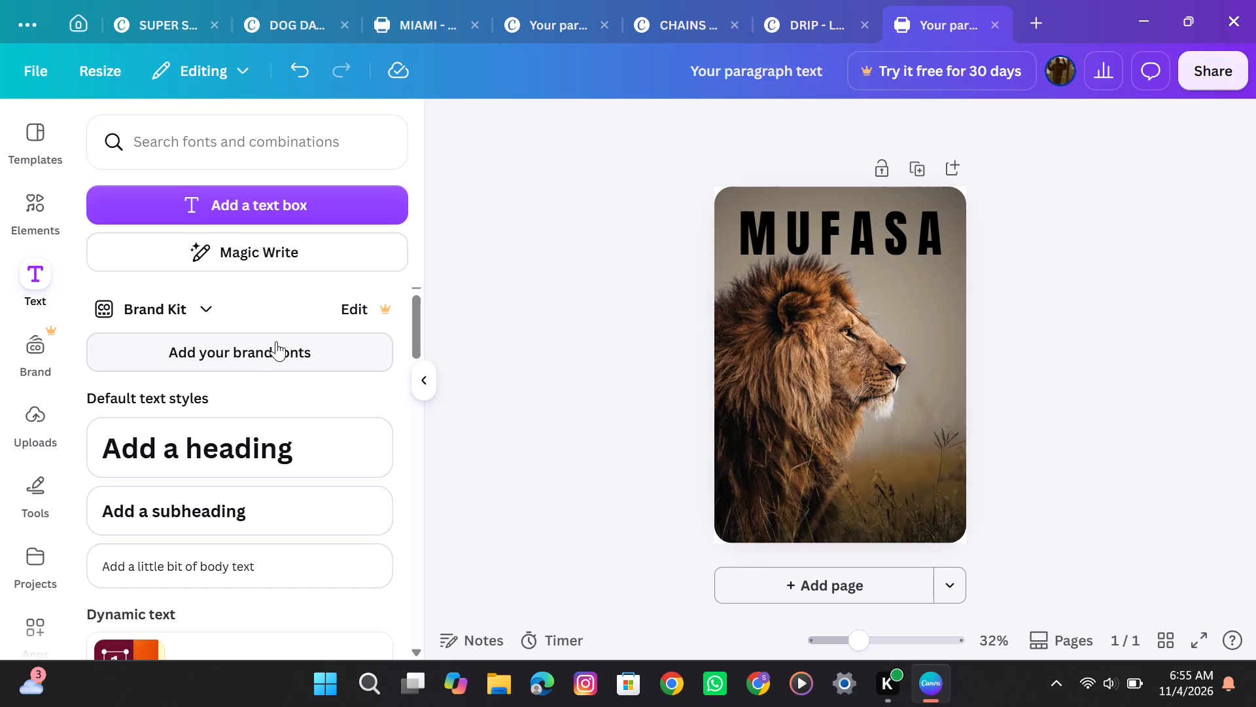
Add a new text box and position it below and in front of the lion's muzzle, near the page's right edge.
click(246, 204)
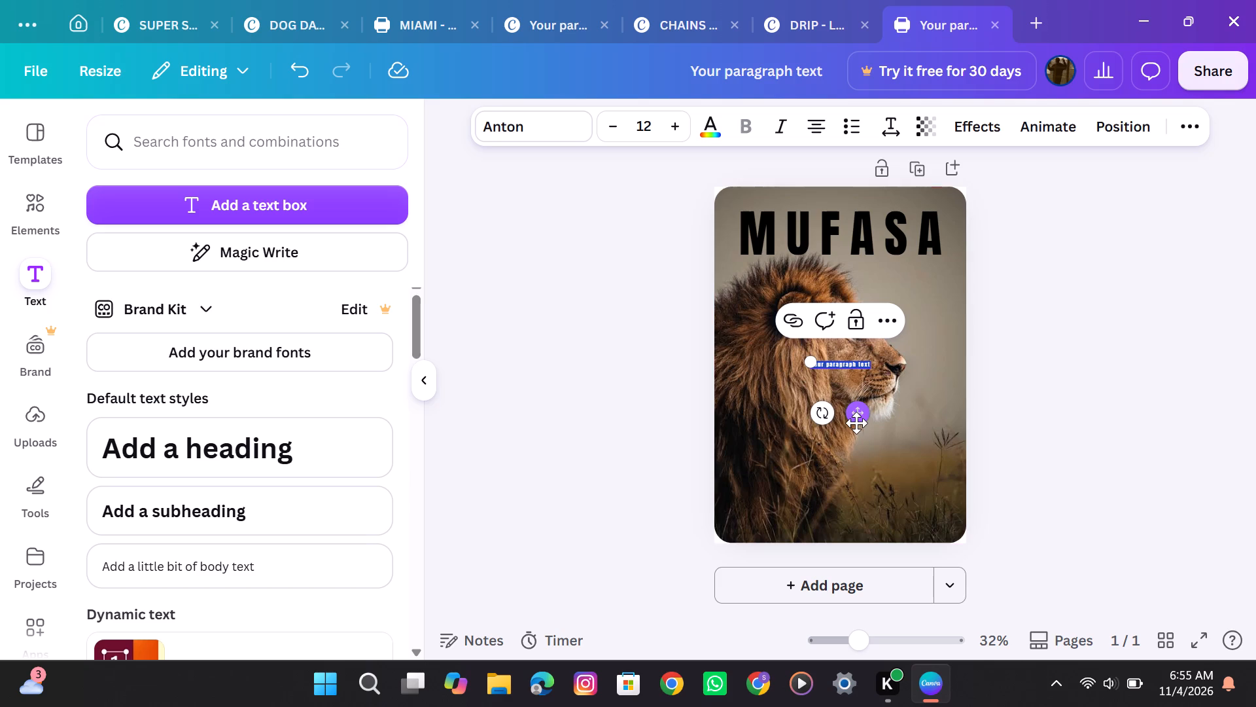
drag(856, 422, 942, 474)
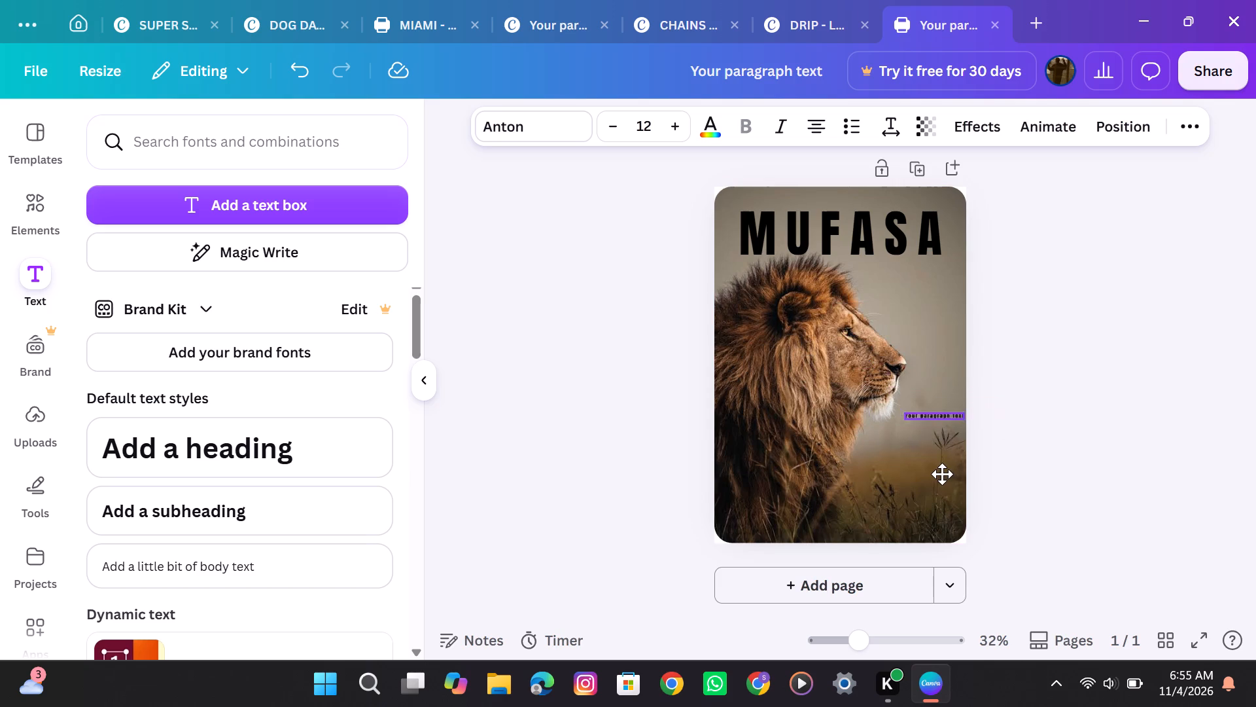
drag(942, 474, 939, 474)
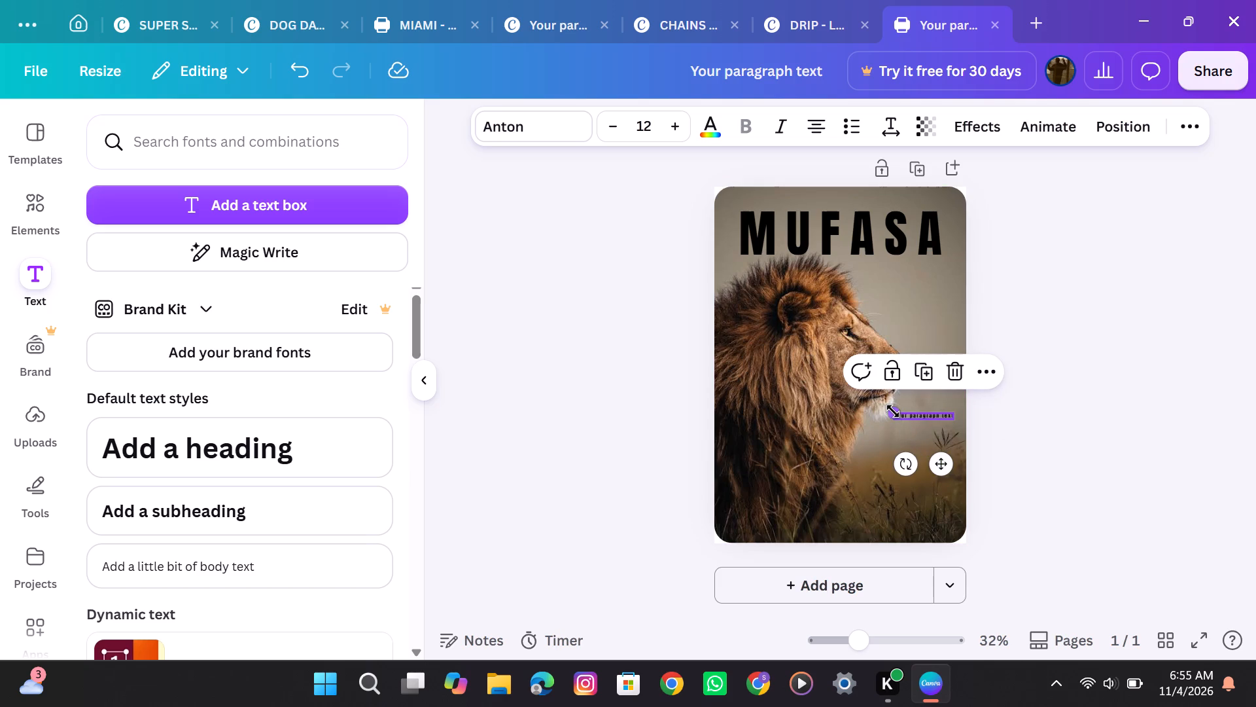
drag(893, 411, 893, 441)
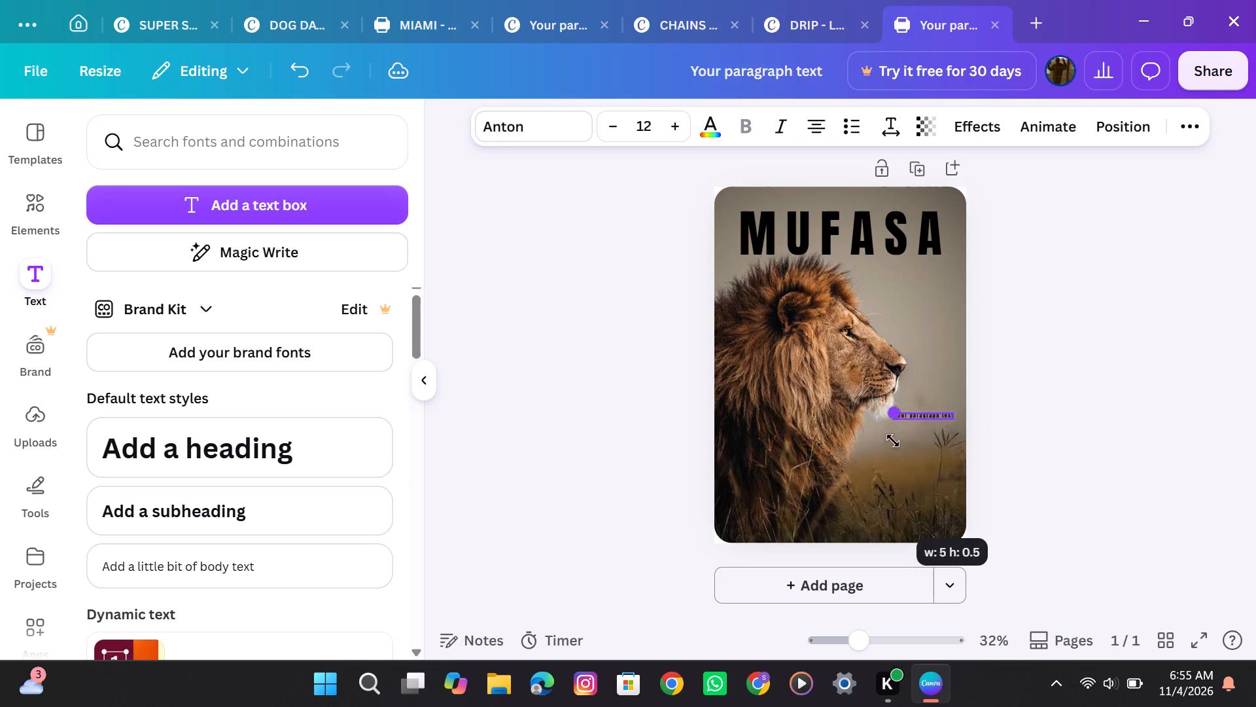
drag(893, 441, 896, 477)
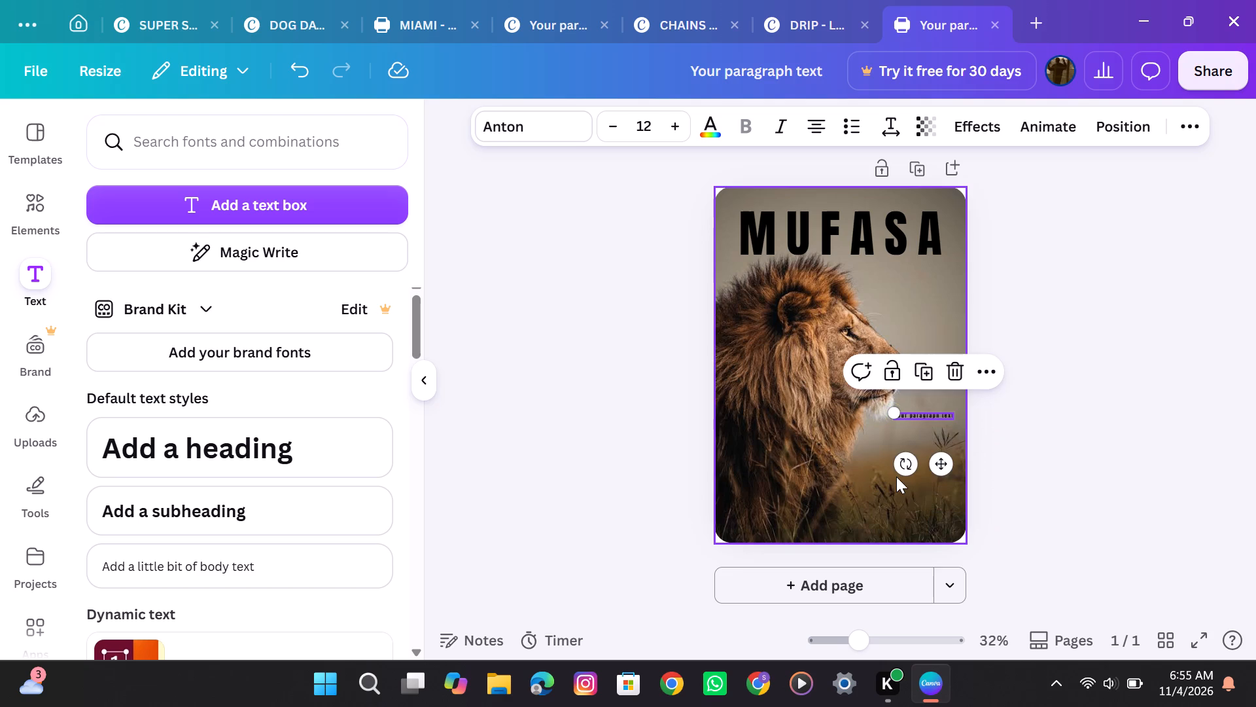
key(i)
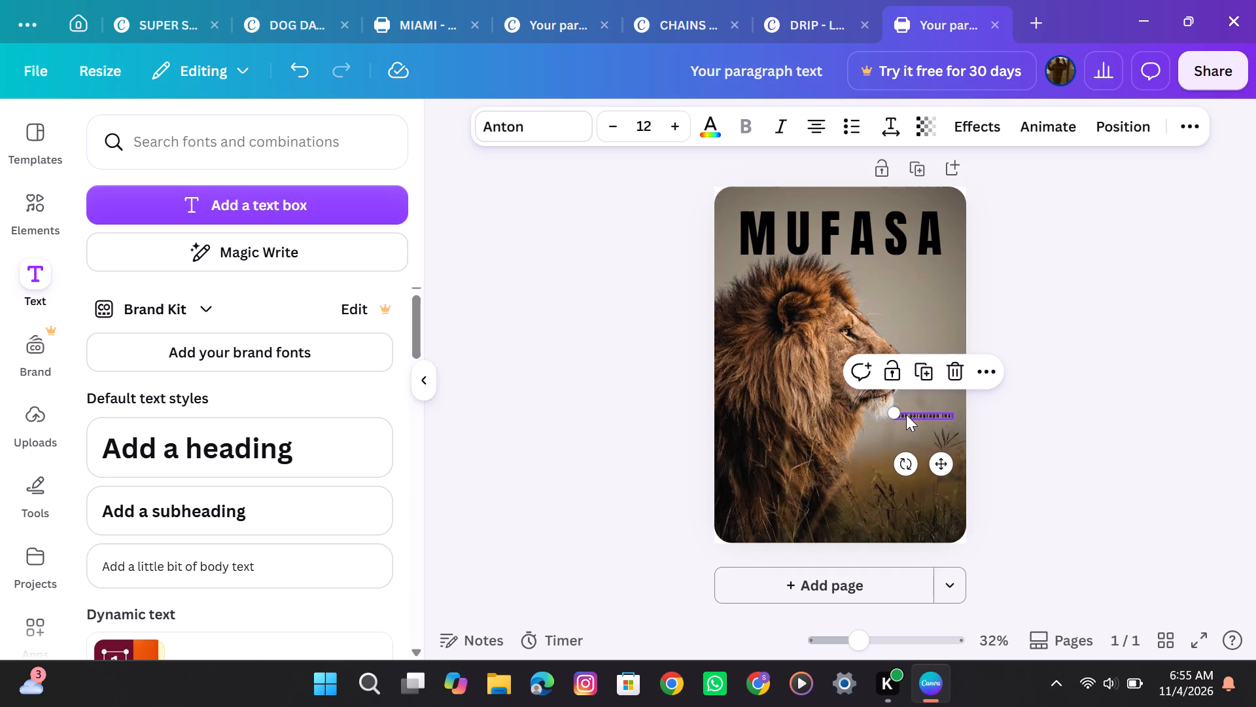
key(Right)
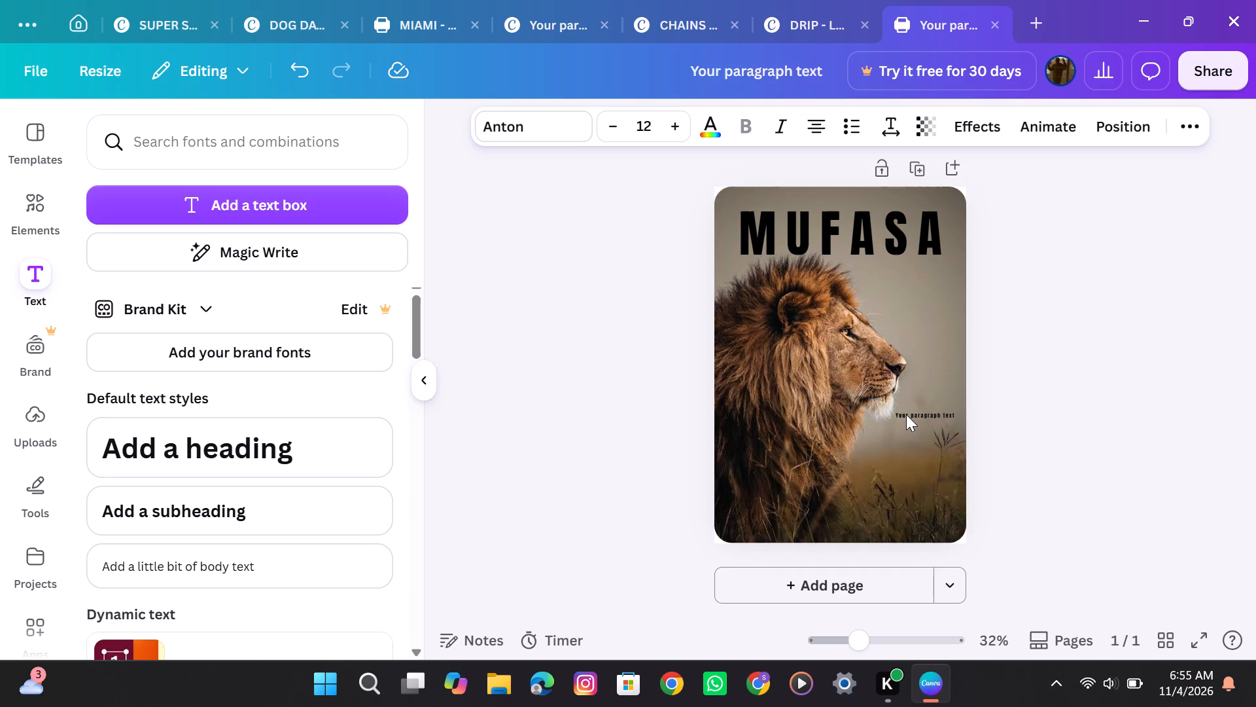
key(Right)
key(Down)
key(Down)
key(Down)
key(Down)
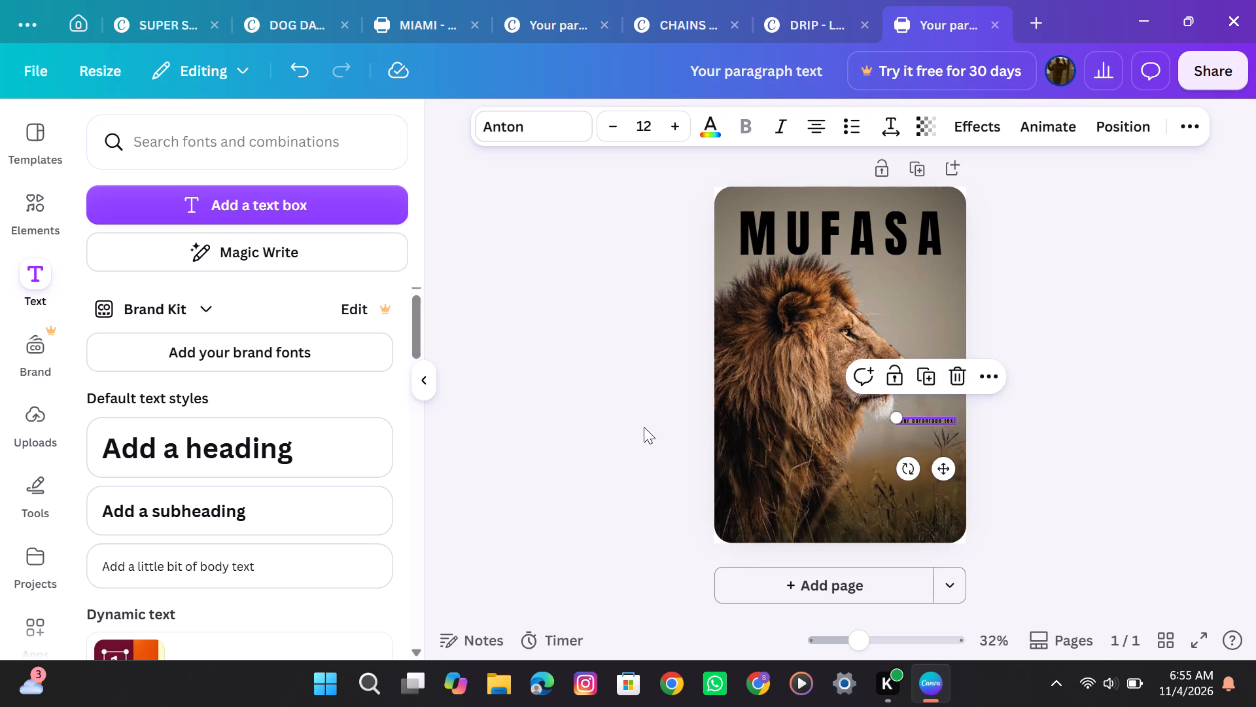
click(644, 427)
Replace the new text box's placeholder text with the three-line tagline "THE / PRIDE OF THE / SAVANNAH".
click(927, 422)
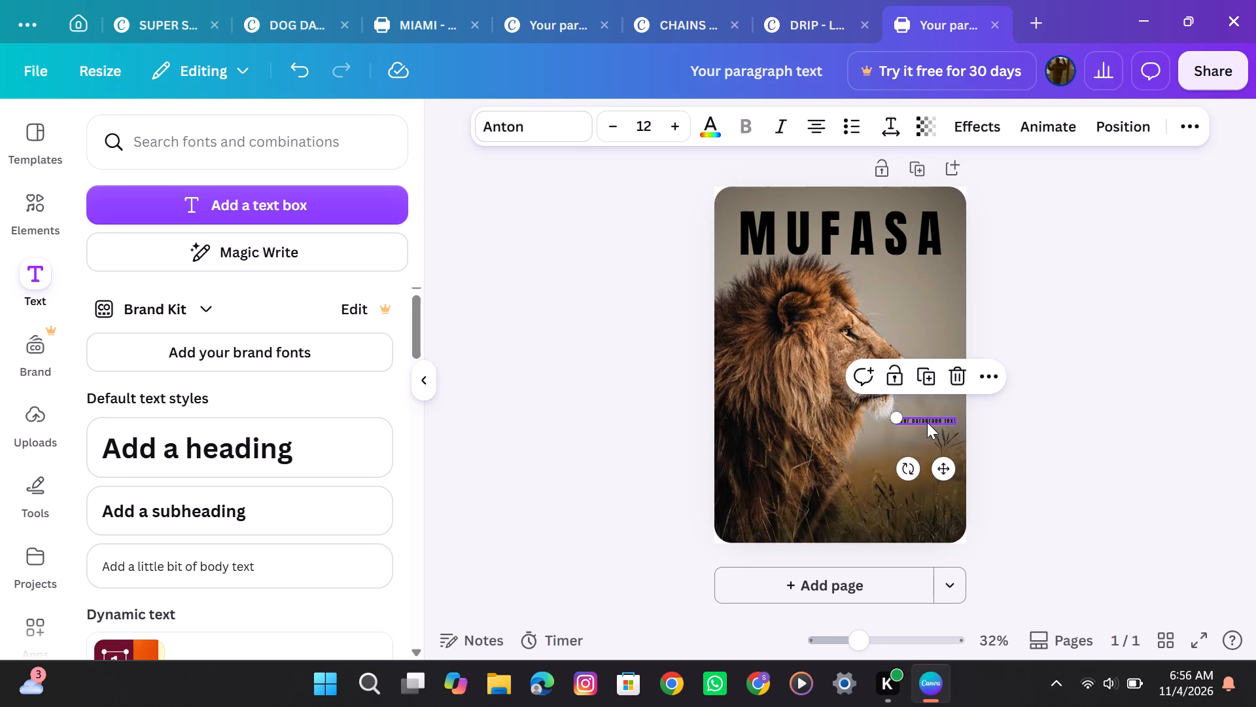
double_click(932, 419)
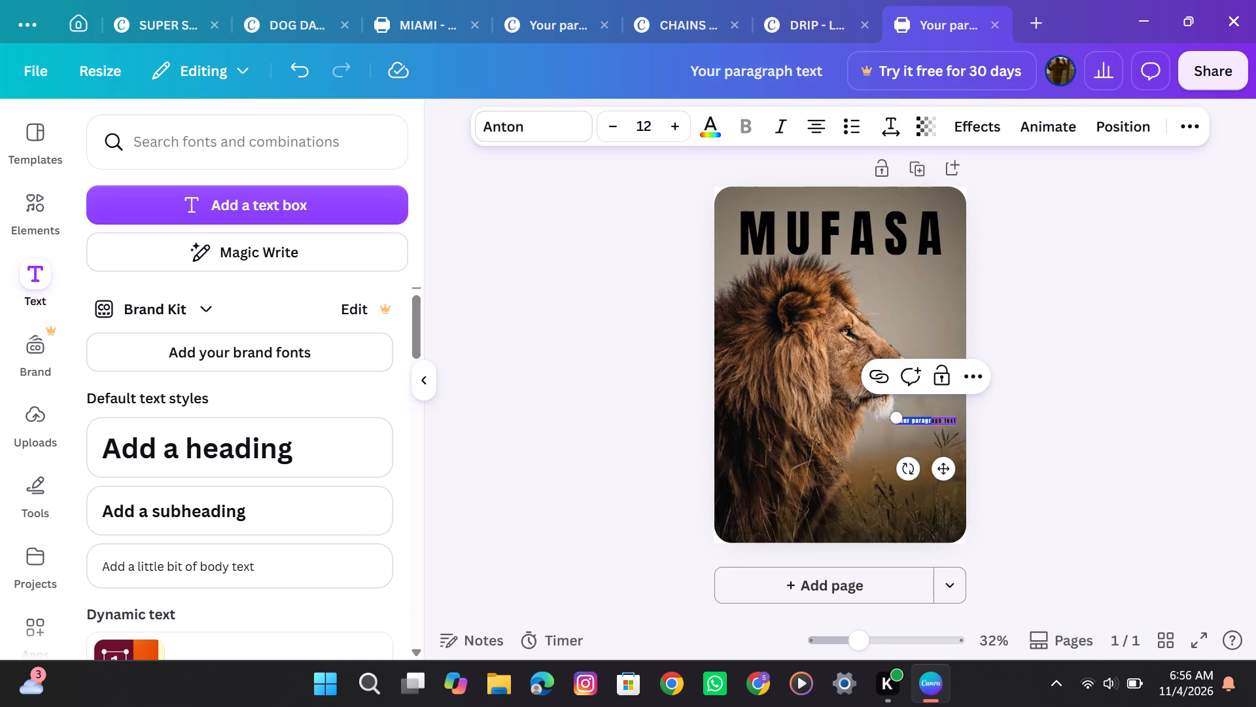
key(Right)
key(Right)
key(Right)
key(Right)
key(Right)
key(Right)
key(Right)
key(Right)
key(Right)
key(Right)
key(Right)
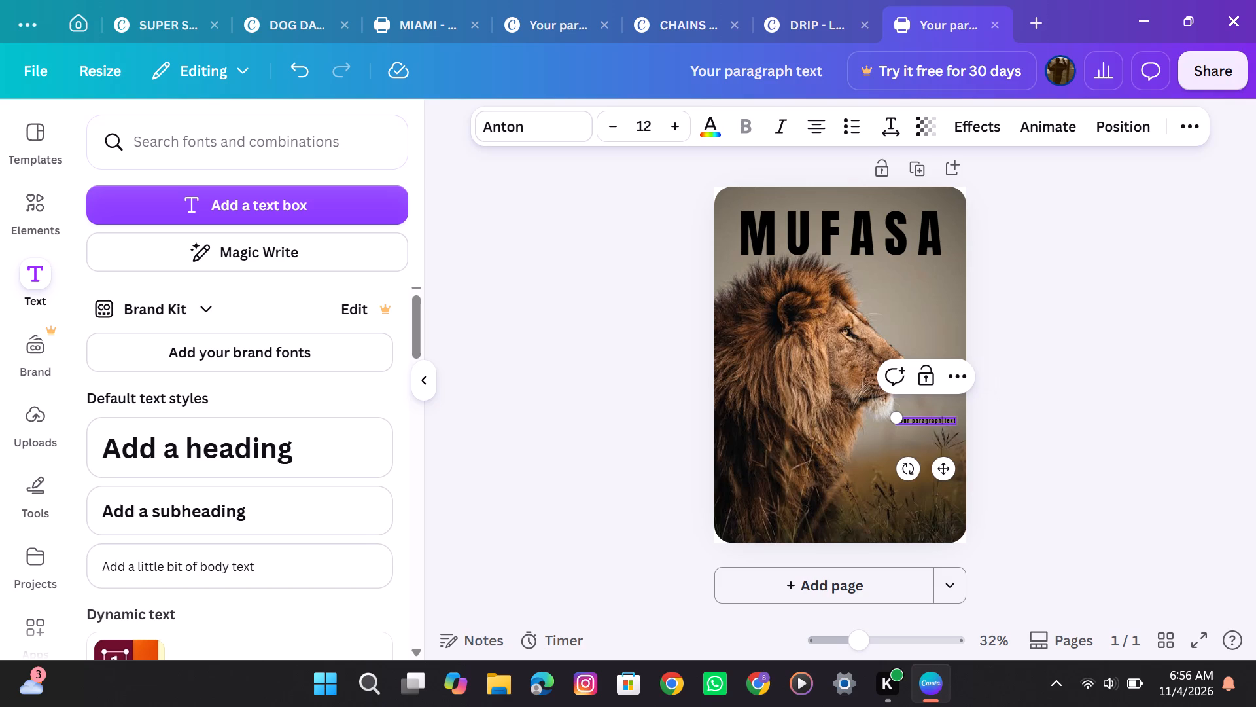
key(BackSpace)
key(BackSpace)
key(BackSpace)
key(BackSpace)
key(BackSpace)
key(BackSpace)
key(BackSpace)
key(BackSpace)
key(BackSpace)
key(BackSpace)
key(BackSpace)
key(BackSpace)
key(BackSpace)
key(BackSpace)
key(BackSpace)
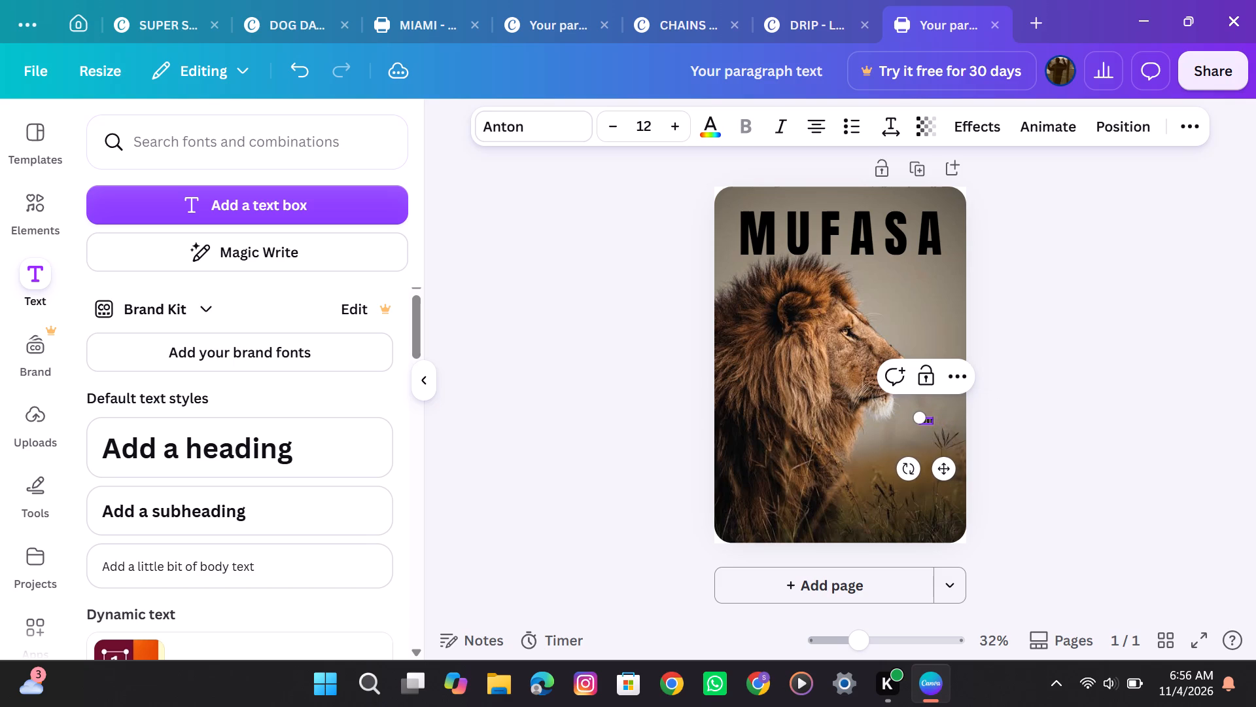
key(BackSpace)
key(BackSpace)
key(BackSpace)
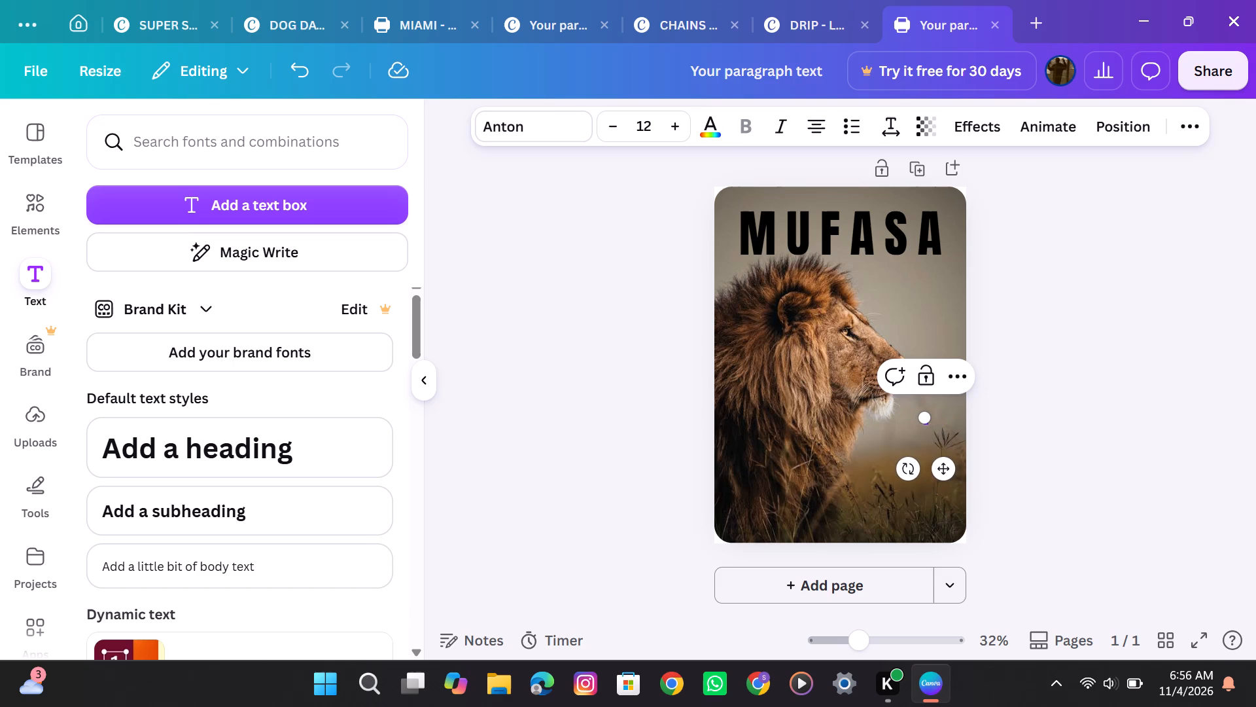
key(BackSpace)
key(BackSpace)
key(t)
text(HE)
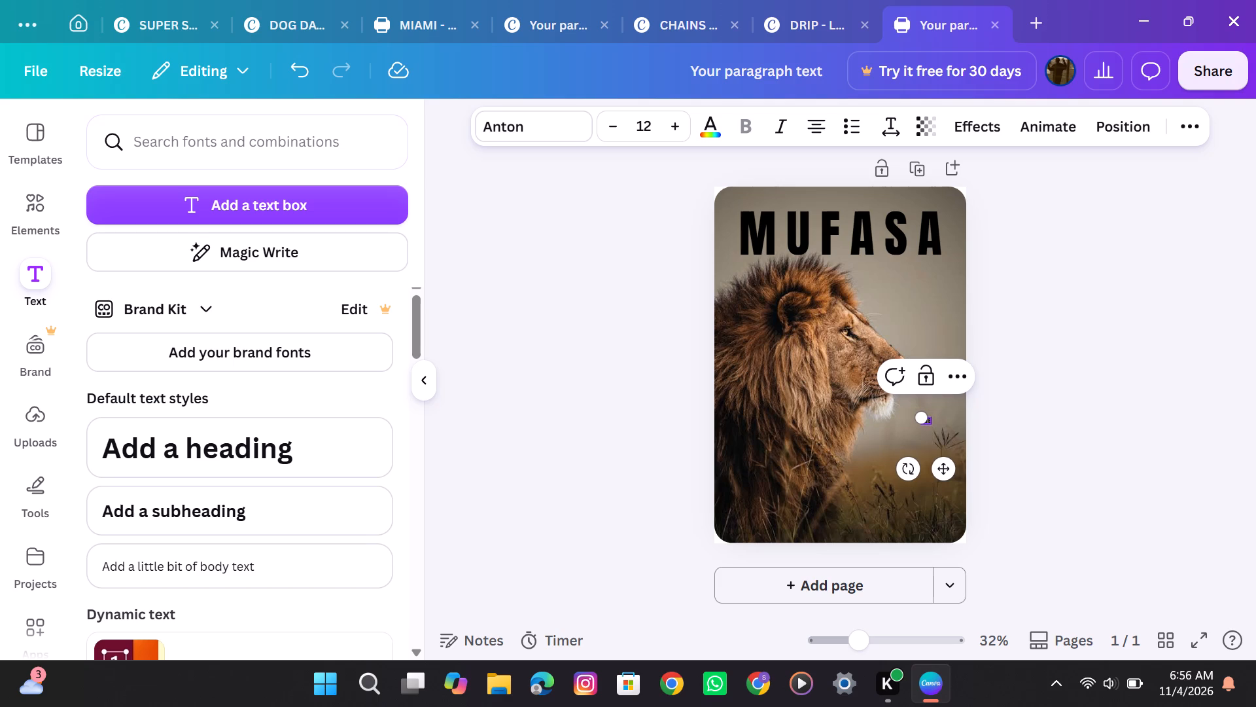
key(Return)
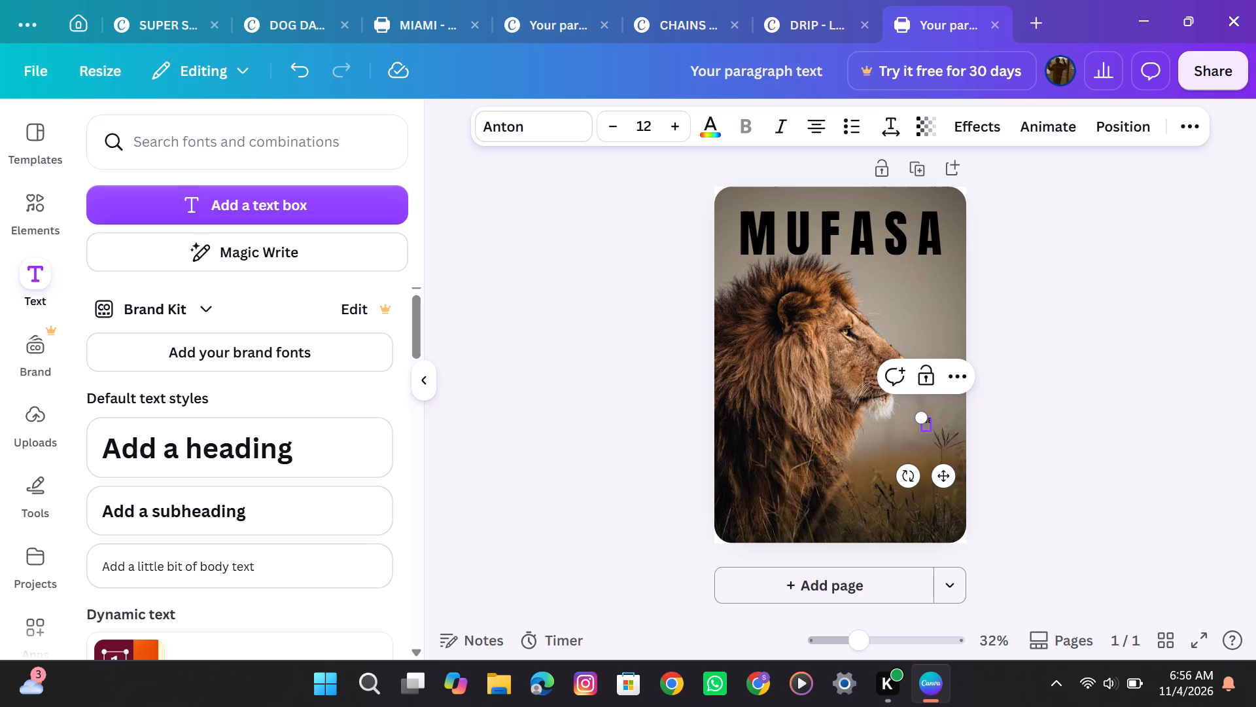
text(PRIDE OF THE)
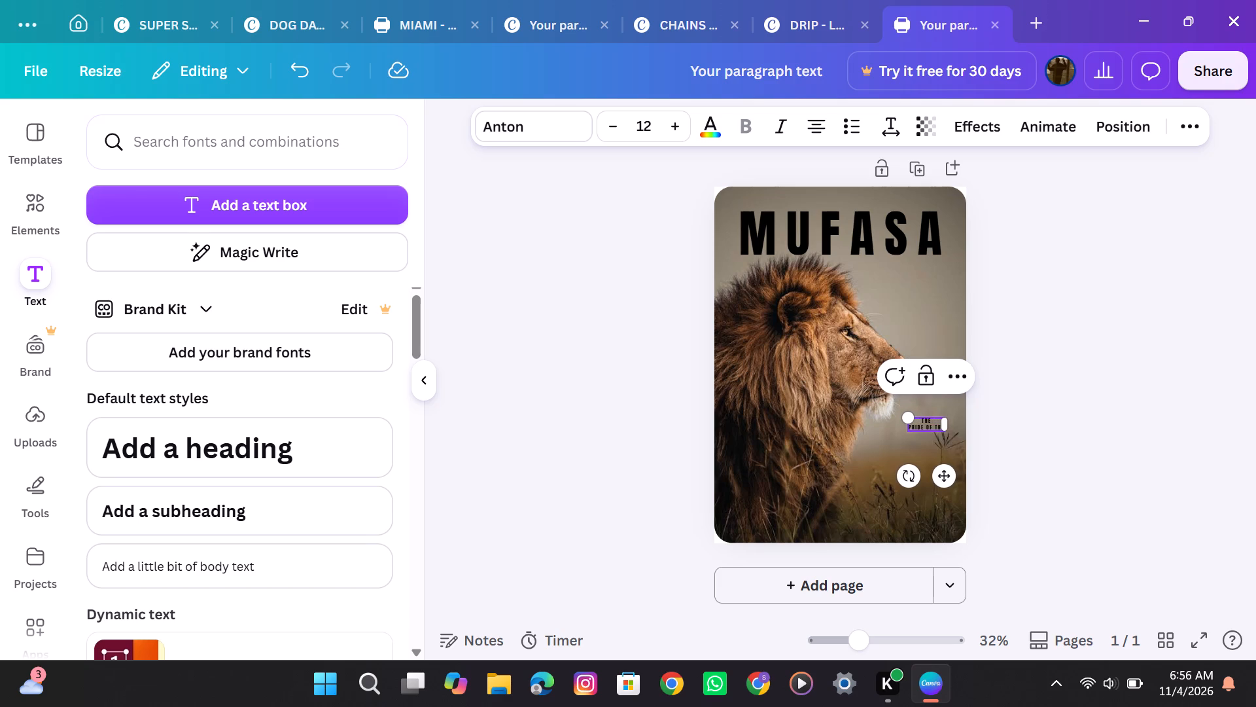
key(Return)
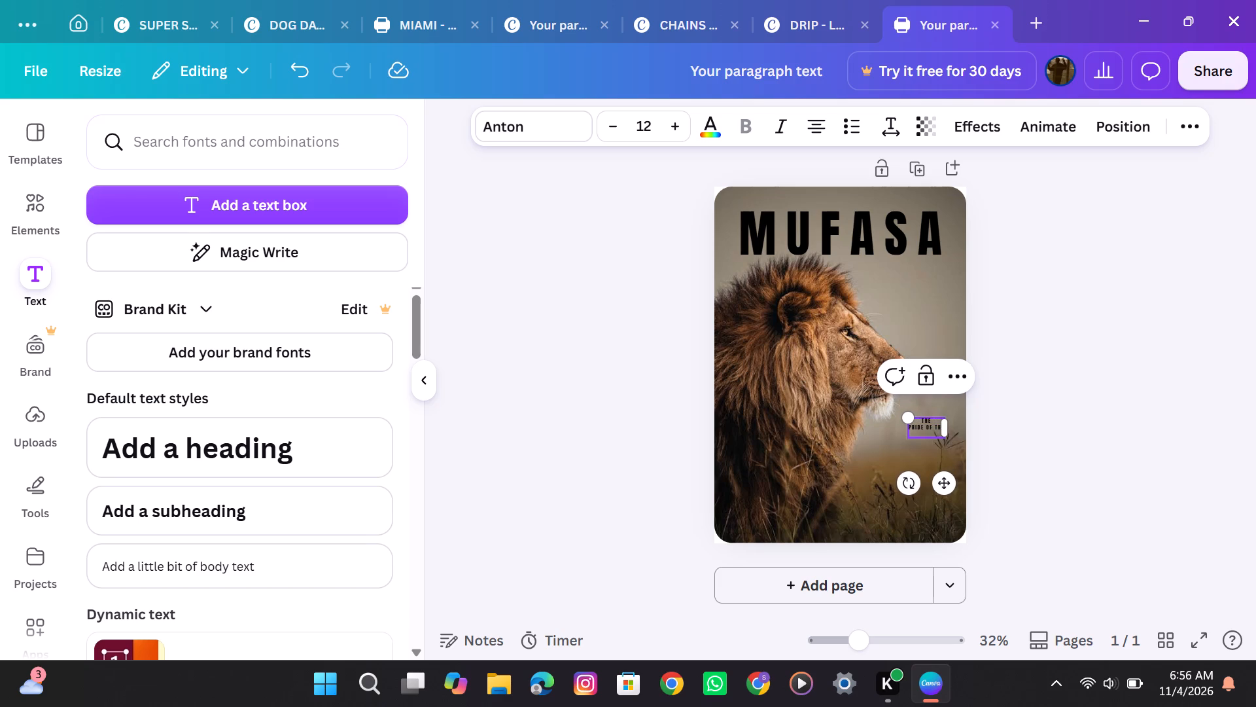
text(SAVANNA)
key(h)
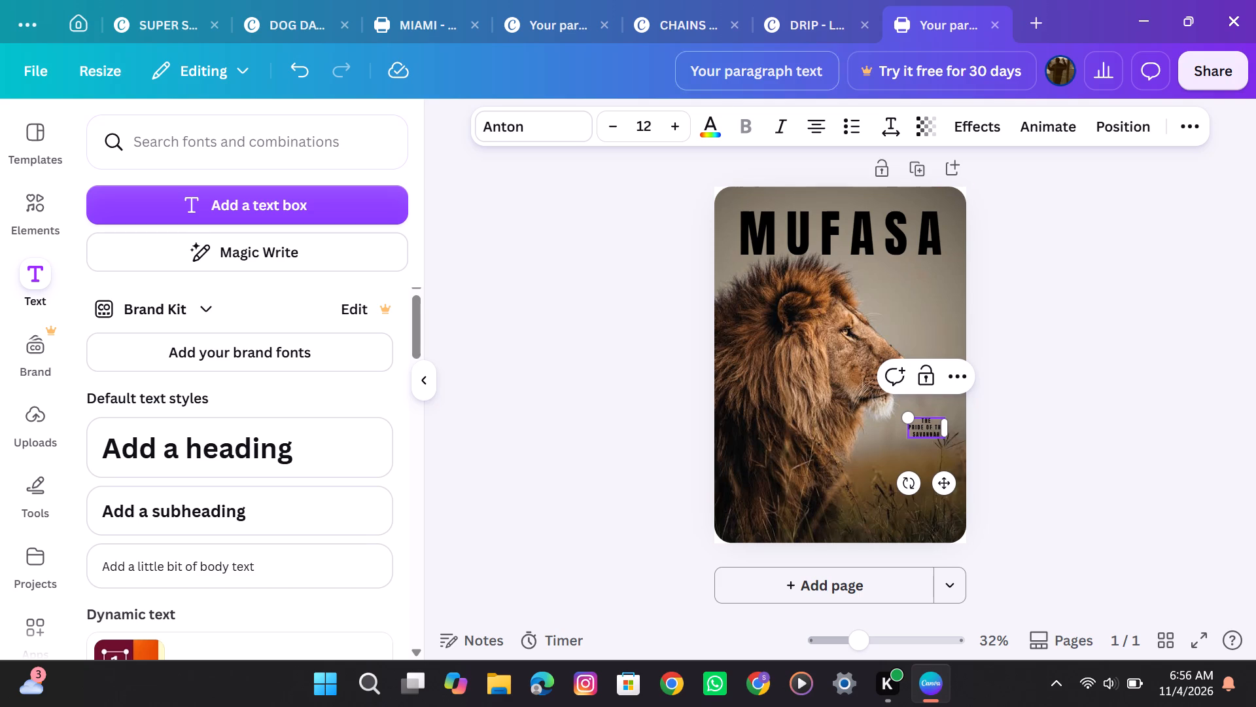
Adjust the font size of the tagline's SAVANNAH line to 10 and deselect the text box.
double_click(679, 122)
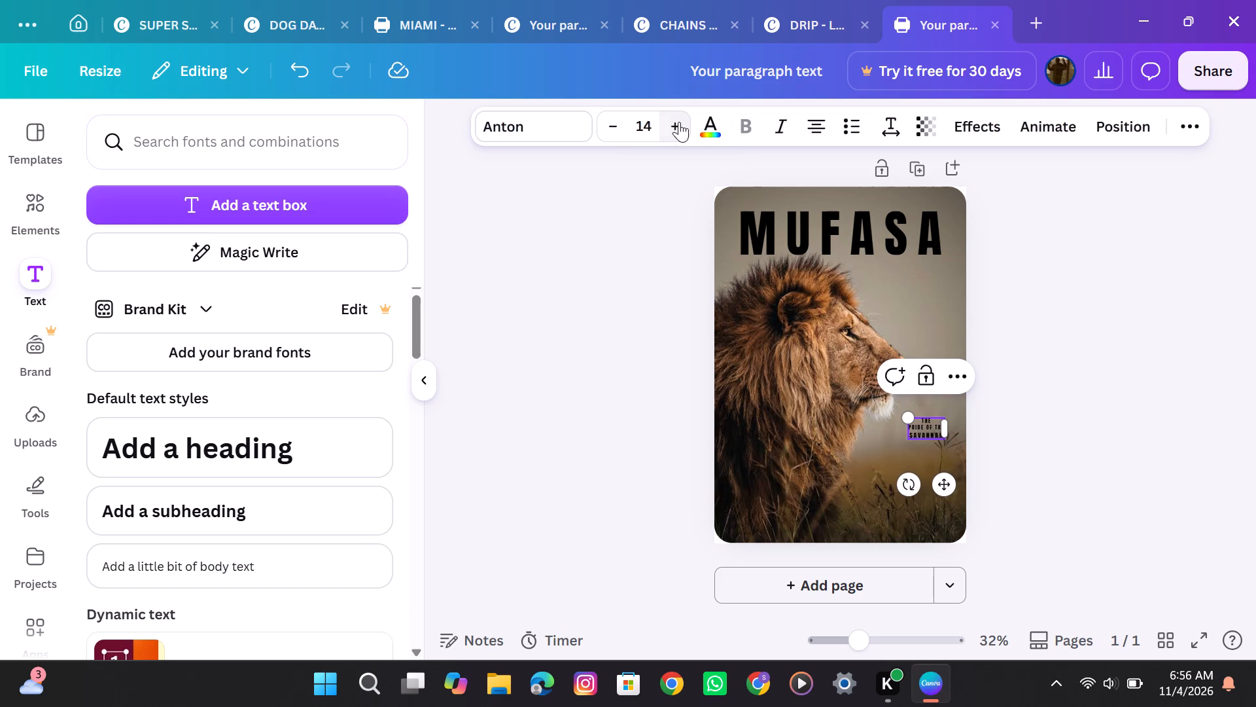
click(610, 129)
triple_click(610, 129)
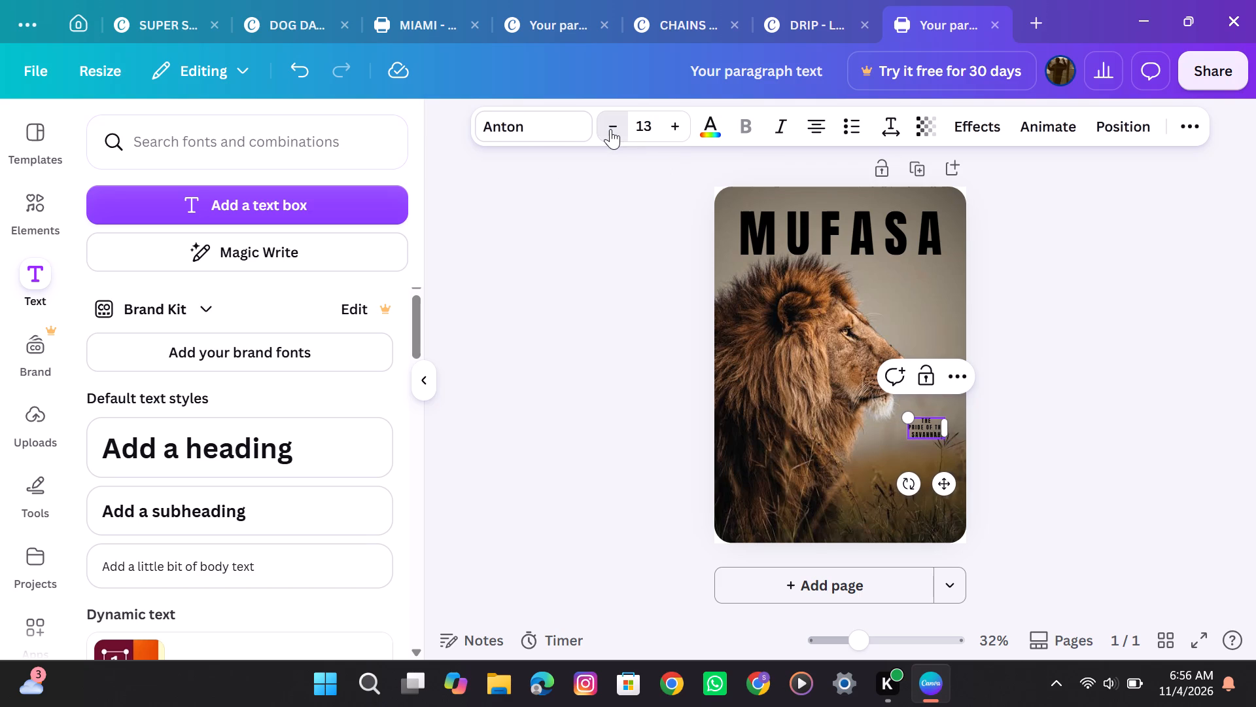
click(610, 129)
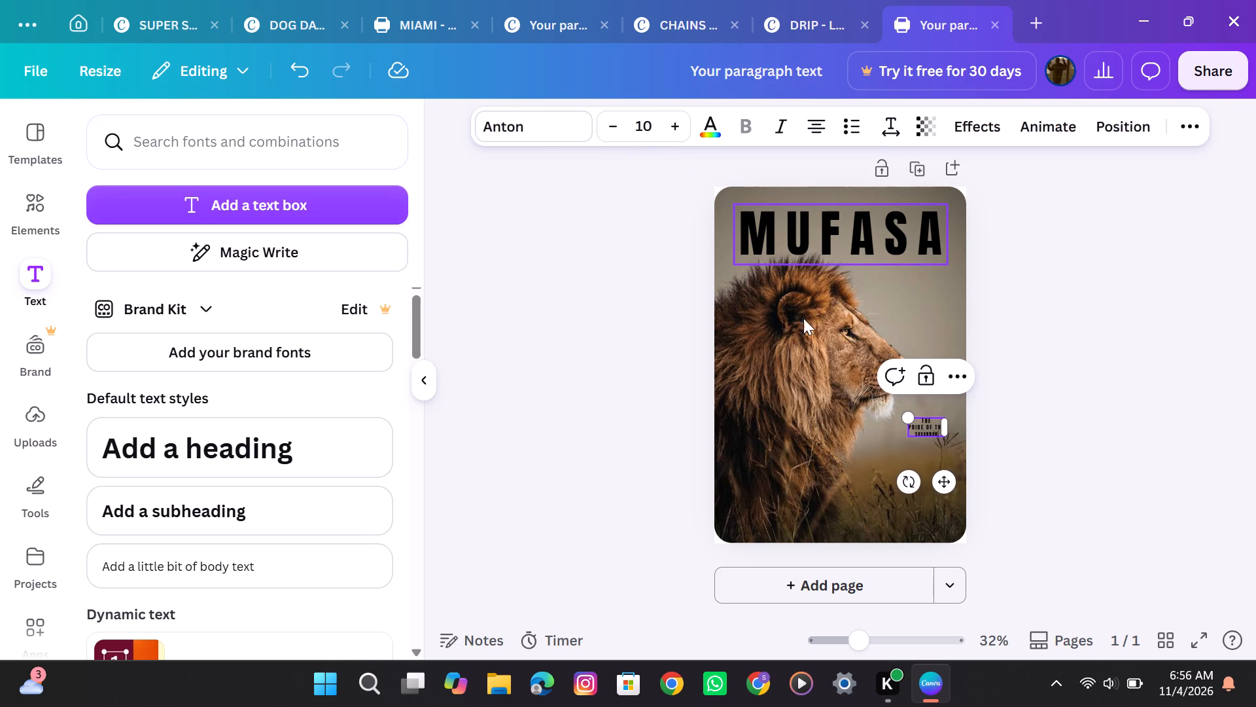
click(630, 419)
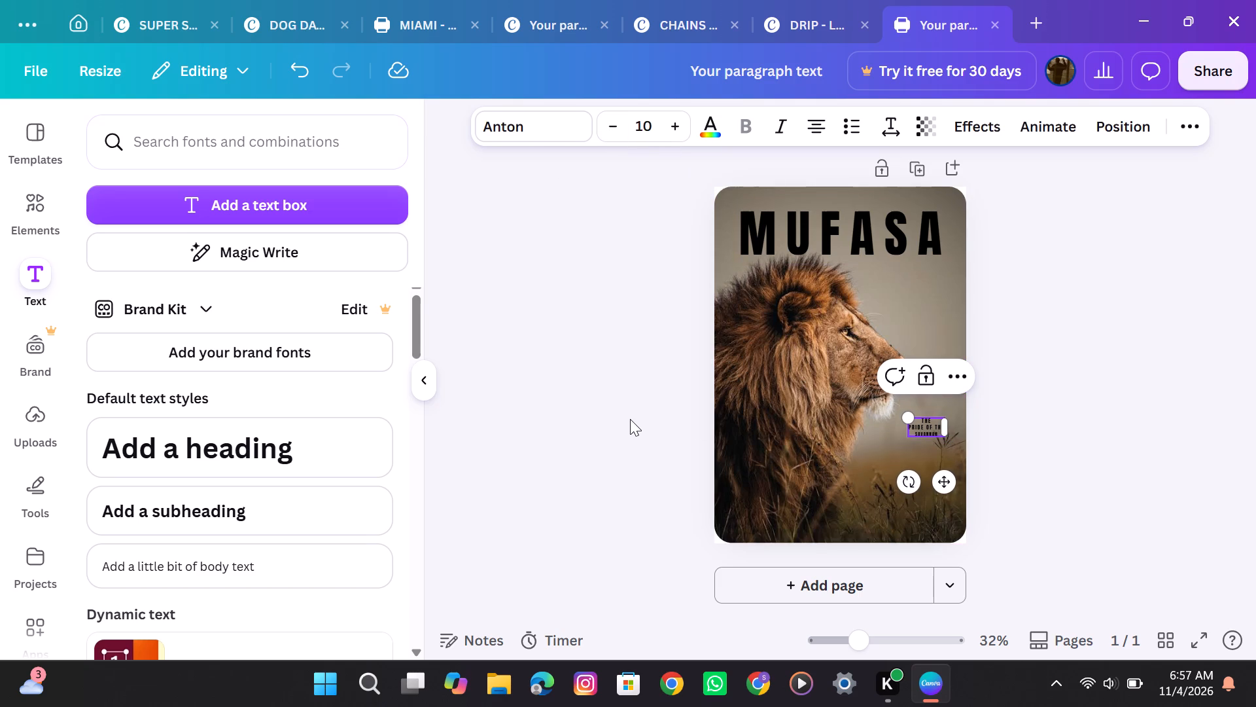
Enlarge the whole tagline until it fills the space between the lion's chin and the page's right edge on three lines.
click(928, 425)
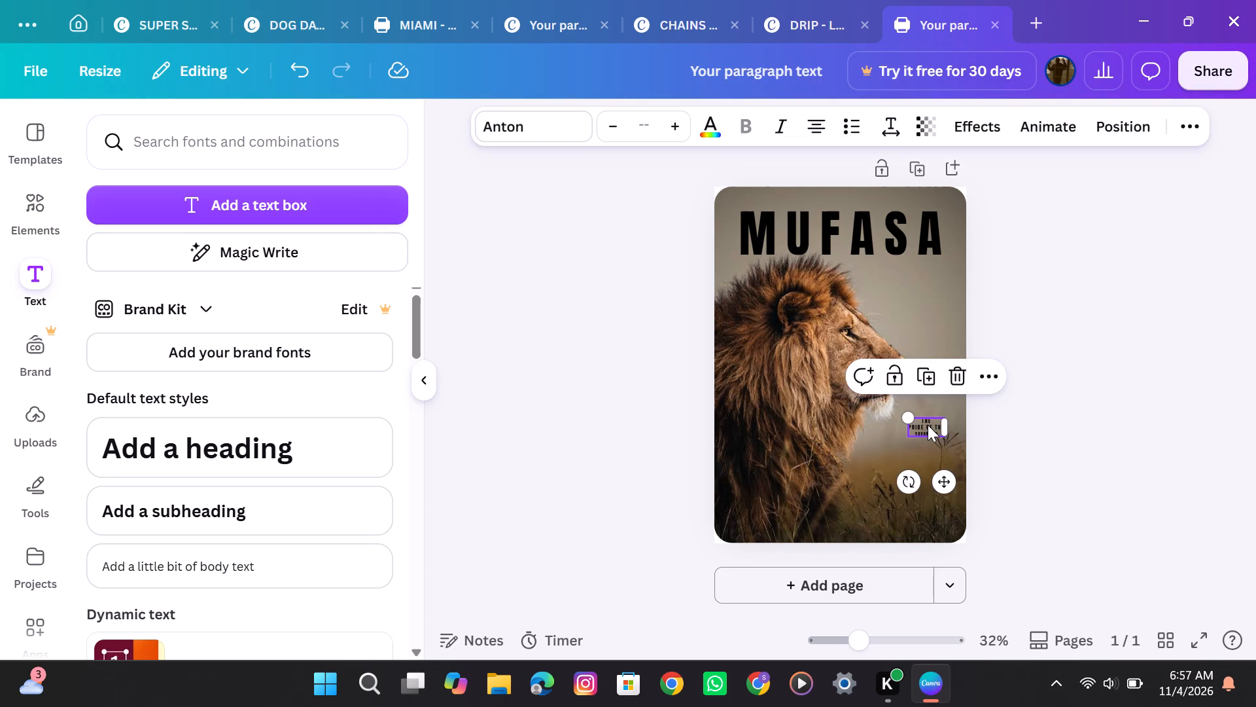
click(680, 130)
triple_click(680, 130)
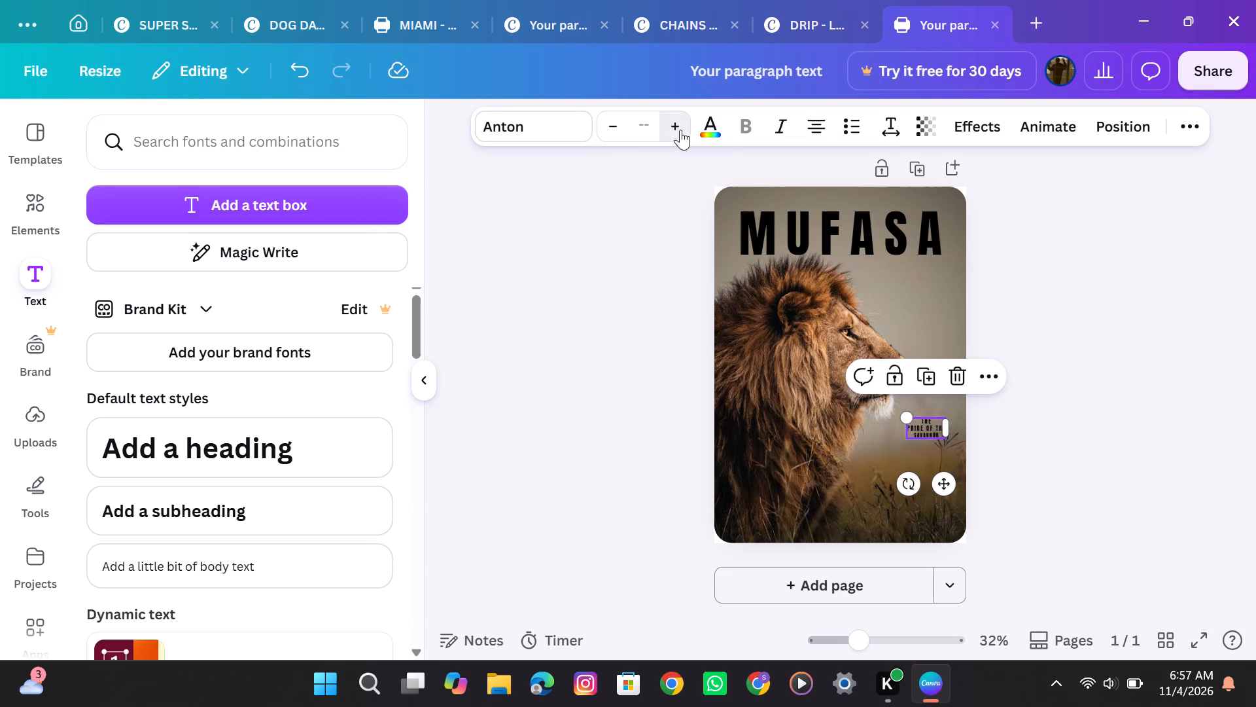
triple_click(680, 130)
triple_click(680, 130)
click(680, 130)
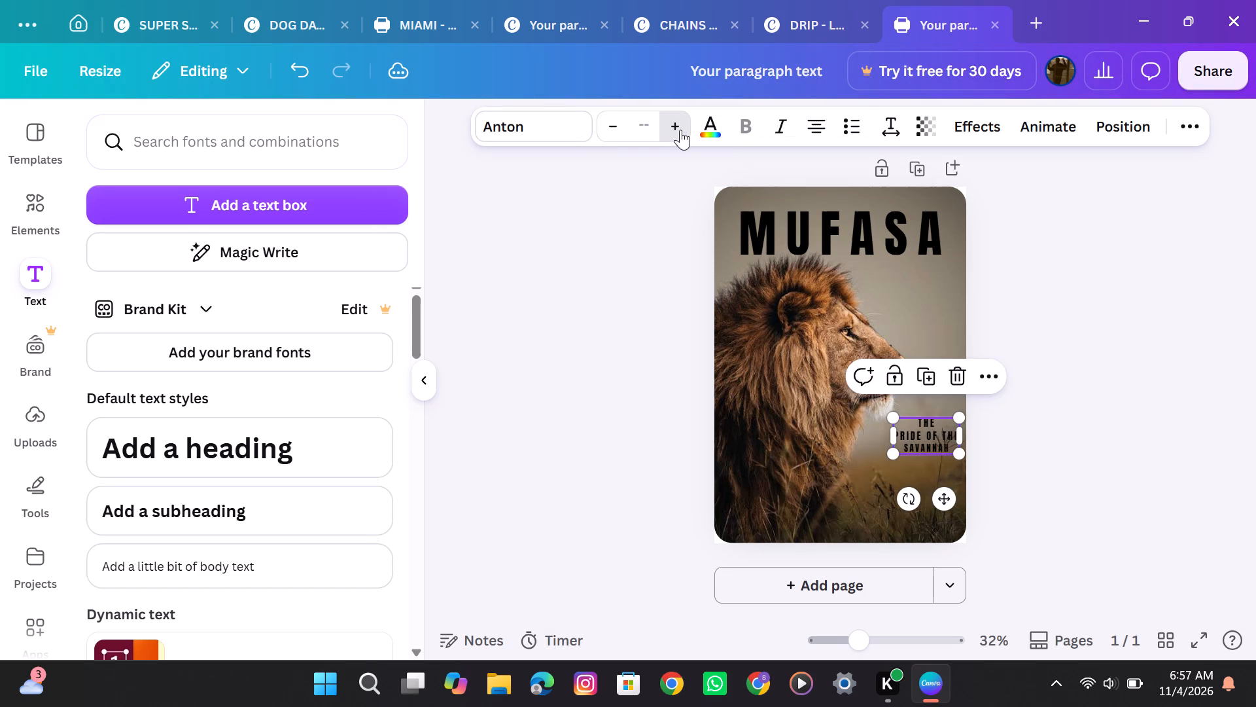
triple_click(679, 120)
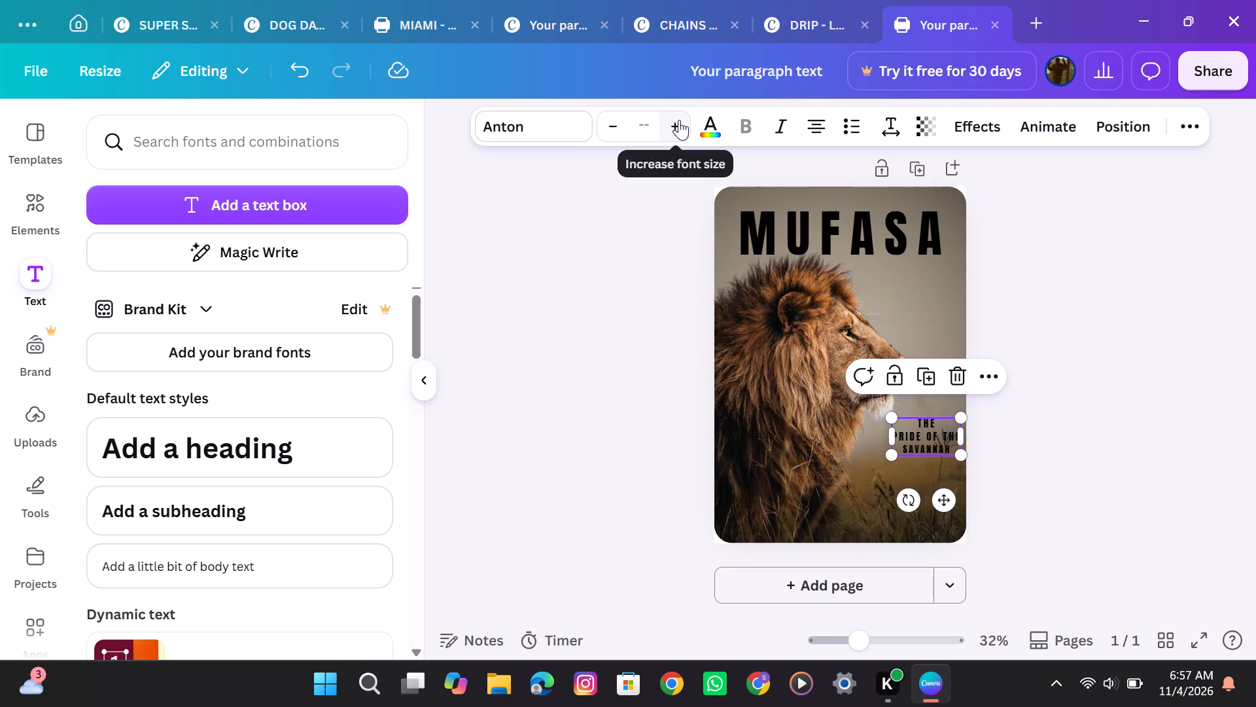
click(679, 120)
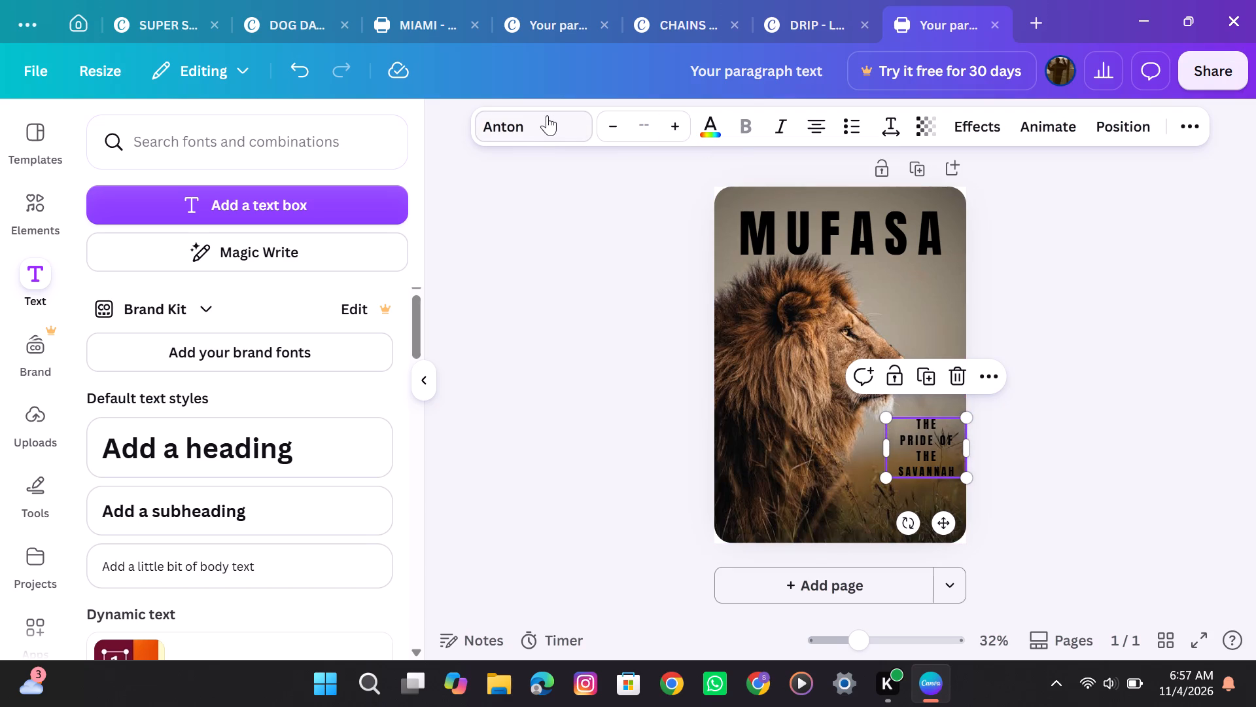
click(611, 120)
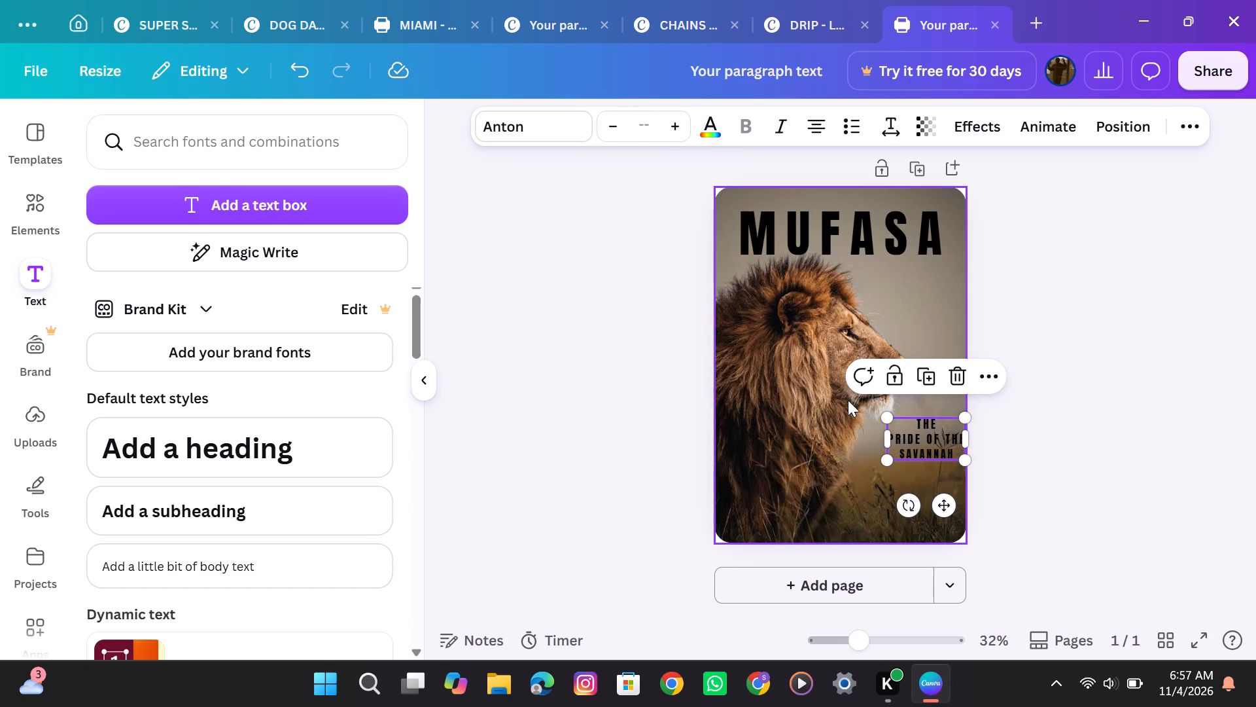
Shift the tagline slightly left and down, leaving a small gap to the page's right edge.
drag(918, 443, 910, 443)
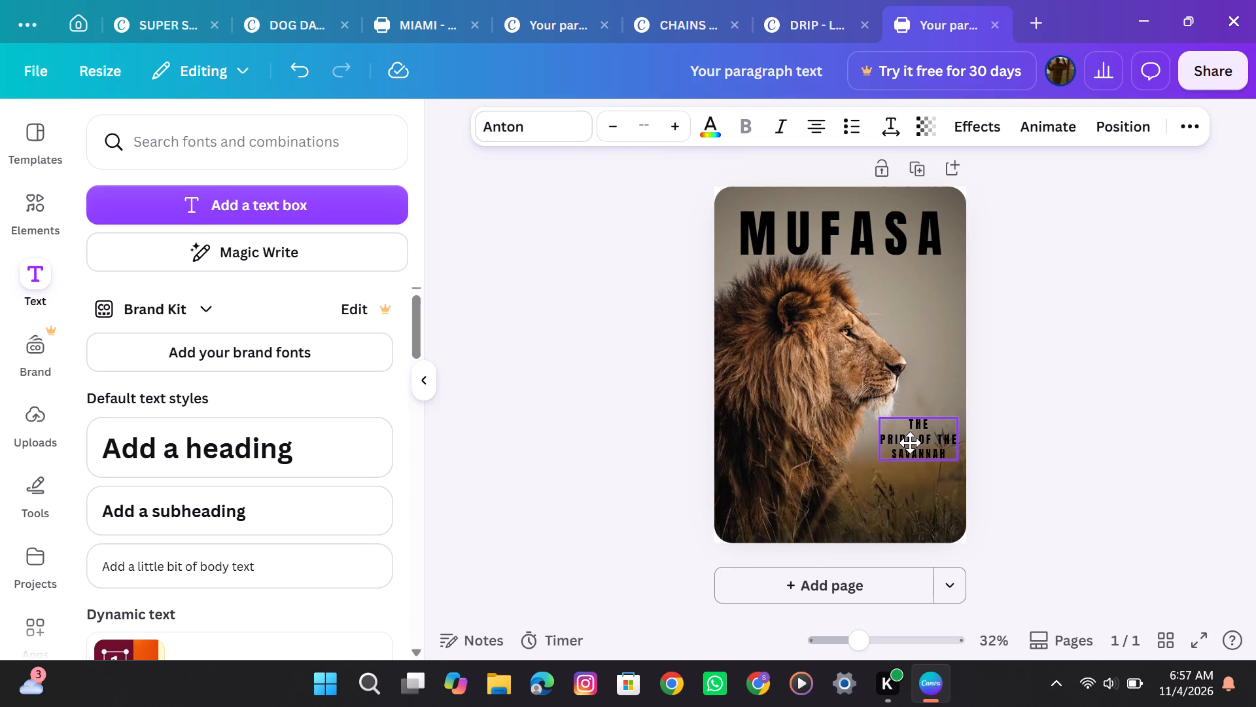
drag(910, 443, 909, 444)
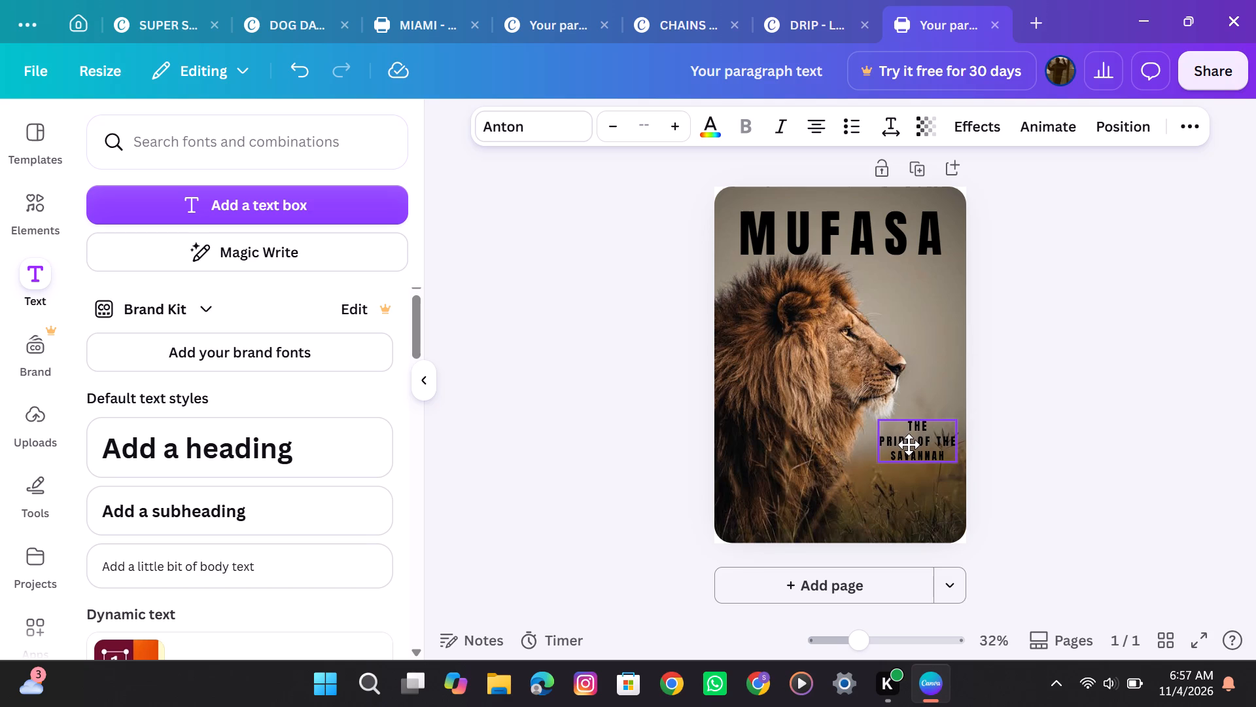
Nudge the tagline slightly left and enlarge its text a few sizes so it reaches almost to the page's right edge.
drag(909, 444, 907, 444)
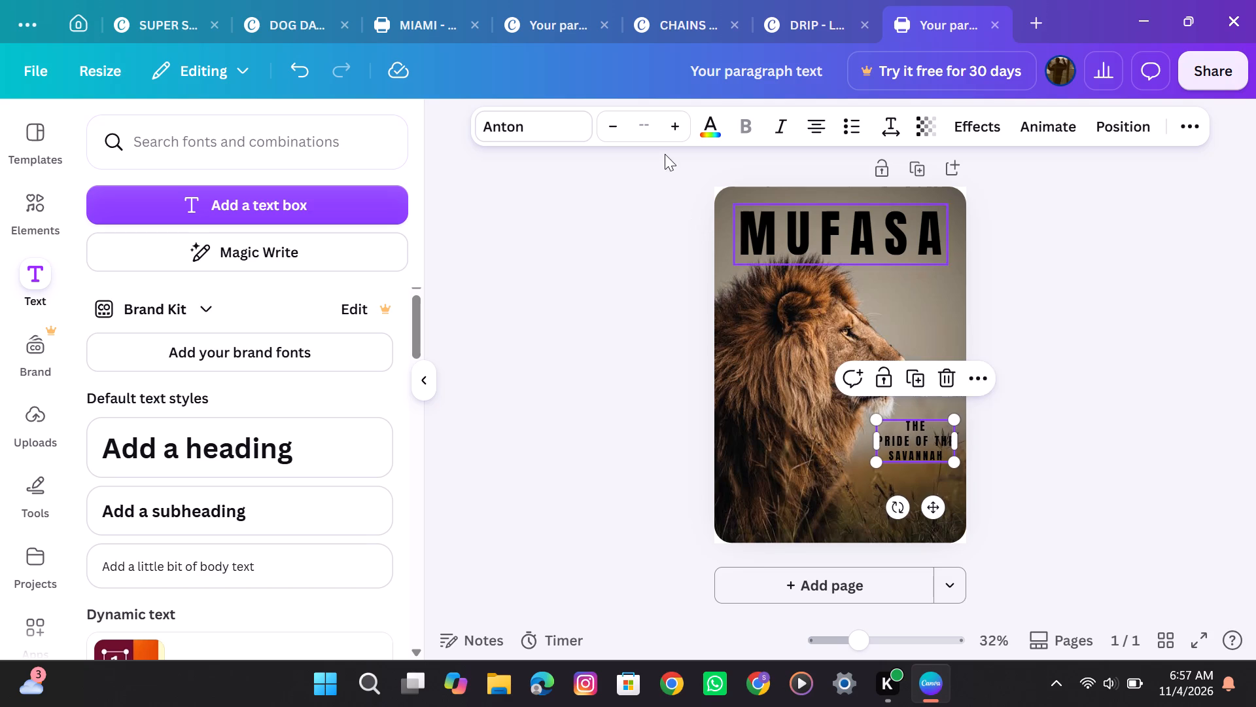
triple_click(686, 122)
triple_click(686, 122)
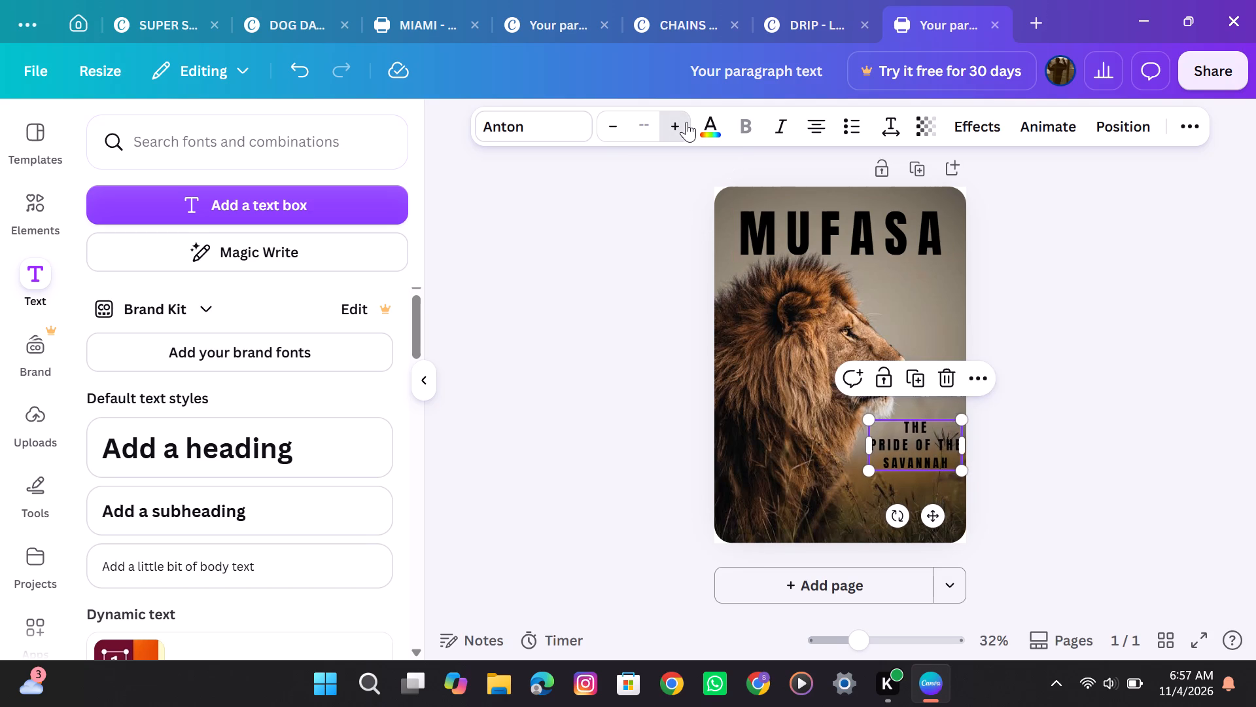
click(502, 327)
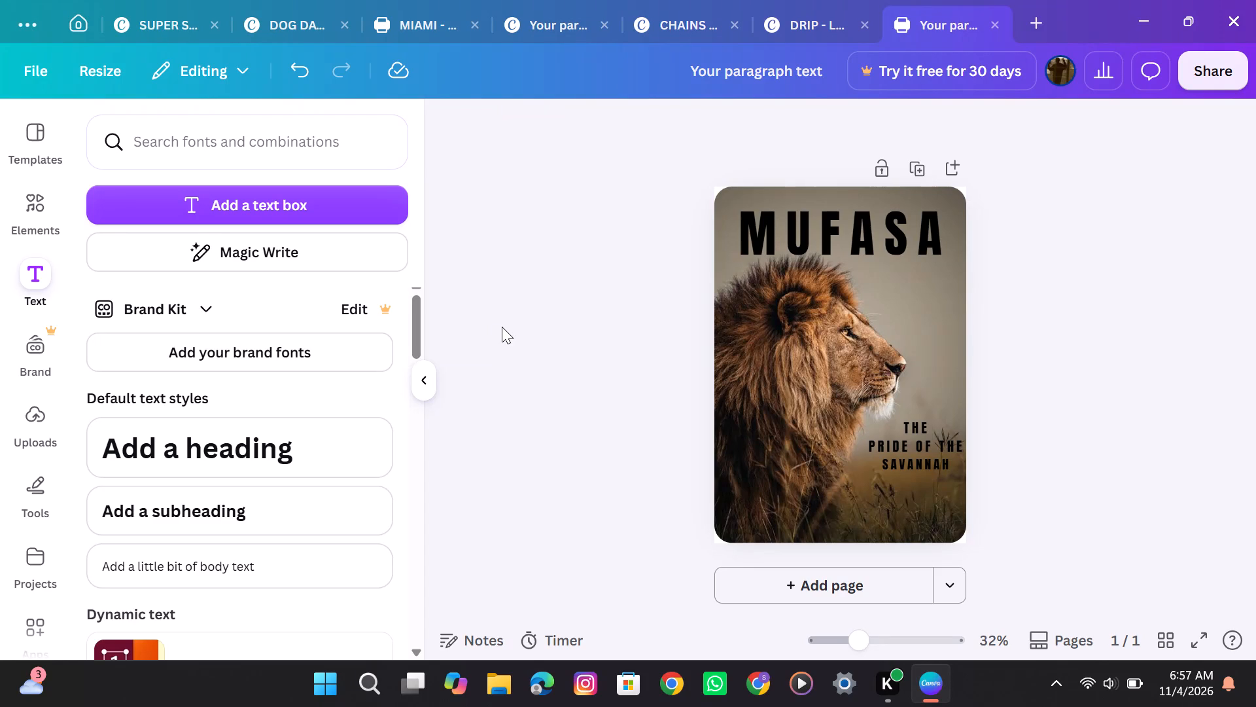
Apply the Curve effect to the MUFASA title with a gentle curve of 24 and deselect it.
click(826, 219)
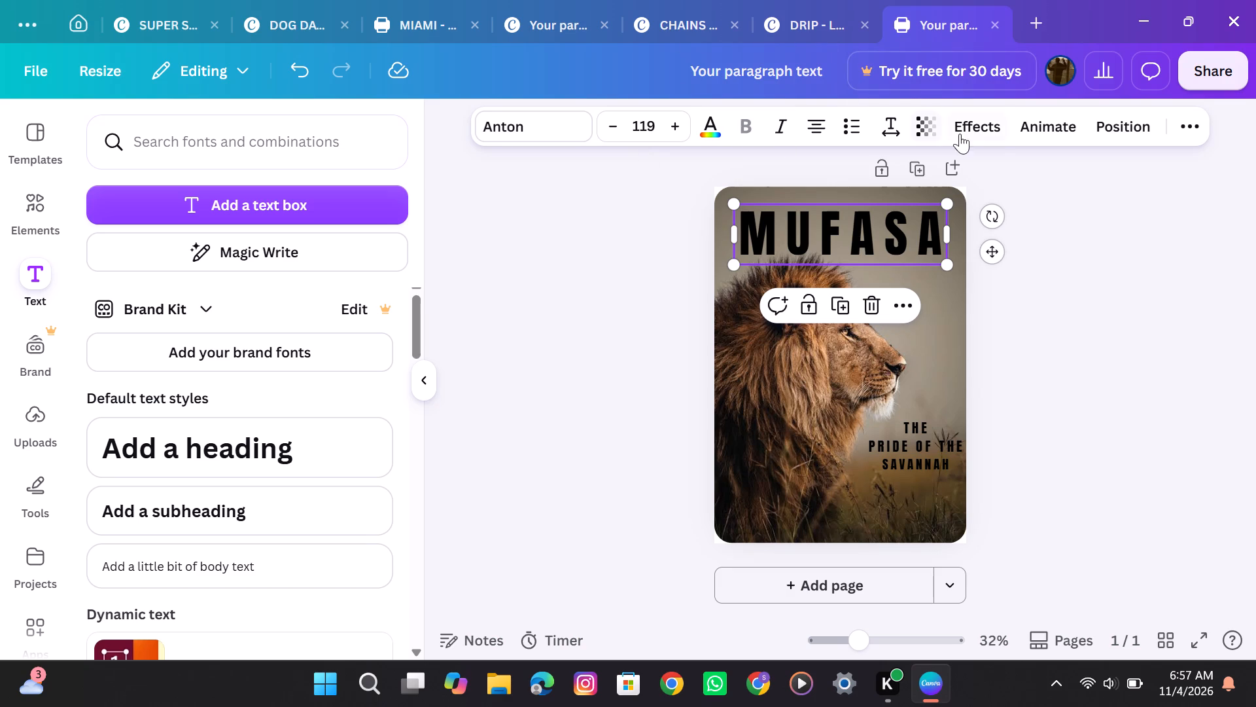
click(977, 135)
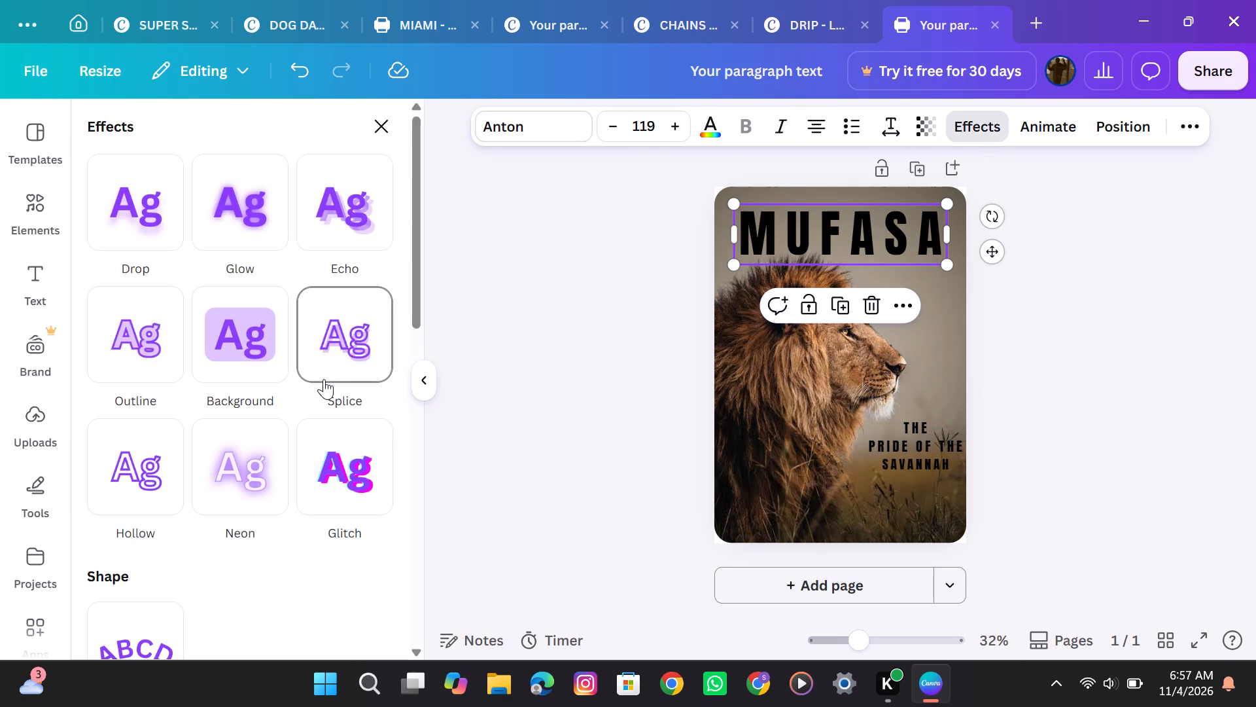
scroll(251, 418, down, 2)
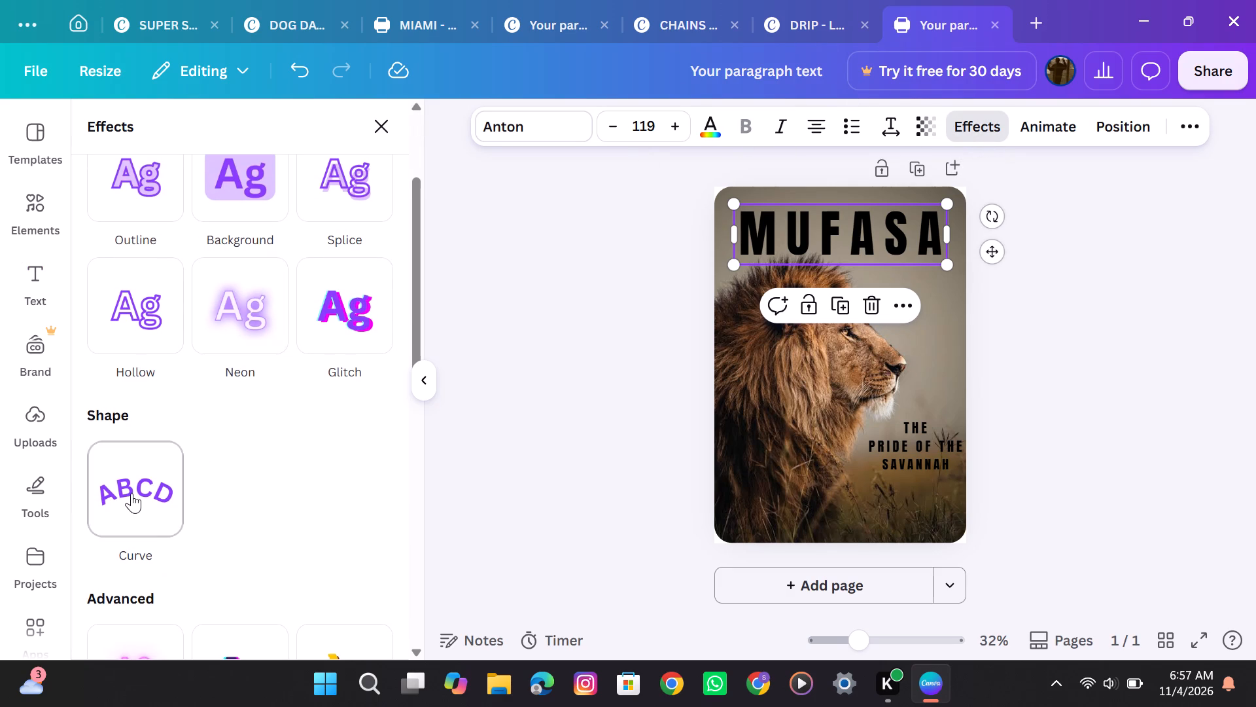
click(130, 494)
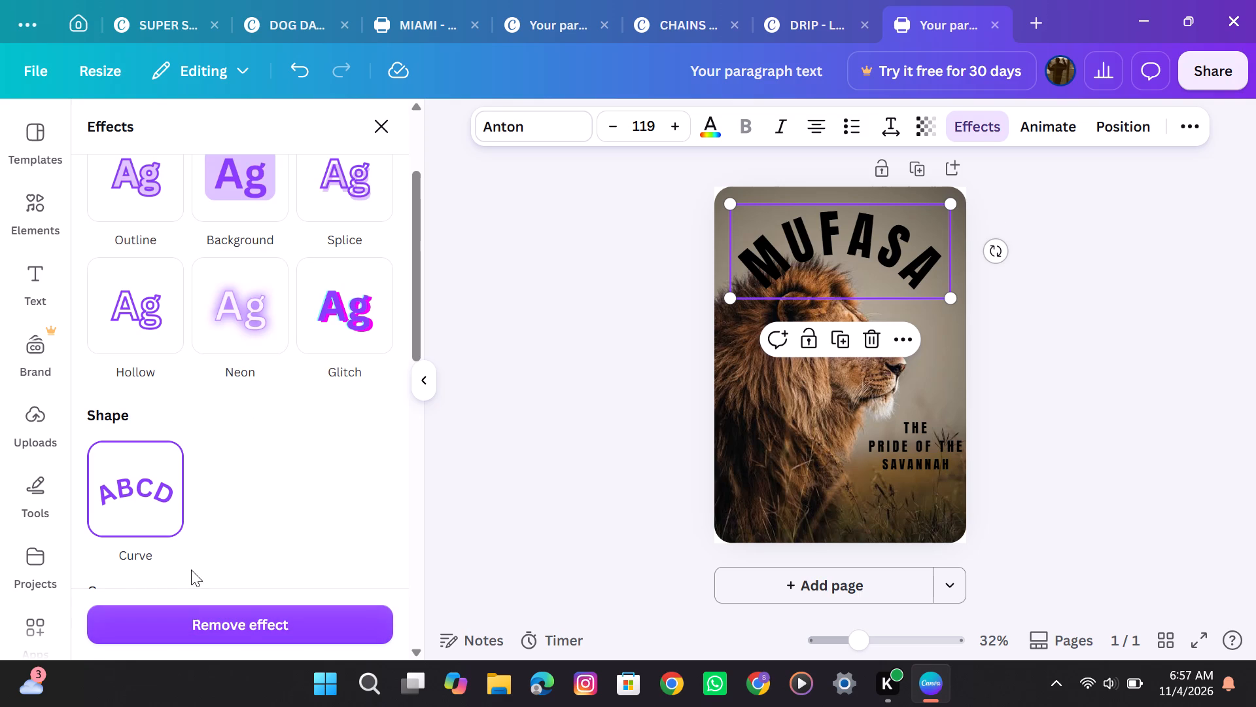
scroll(228, 509, down, 1)
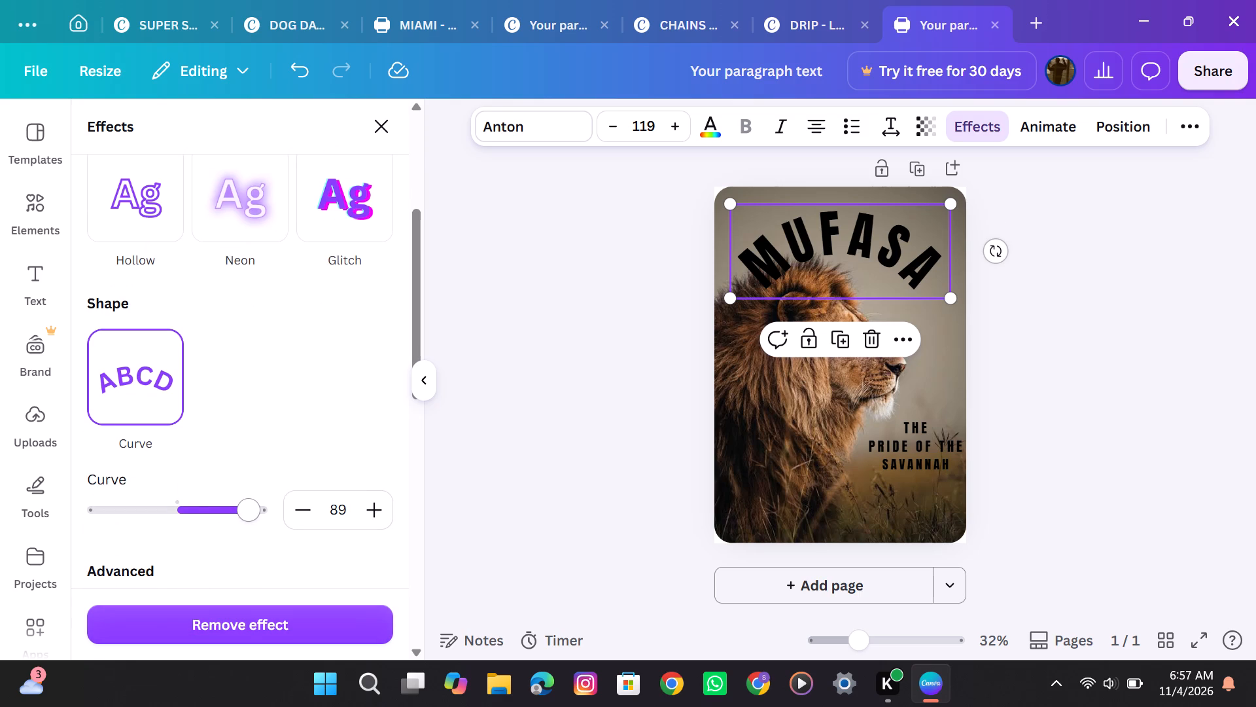
drag(251, 509, 189, 510)
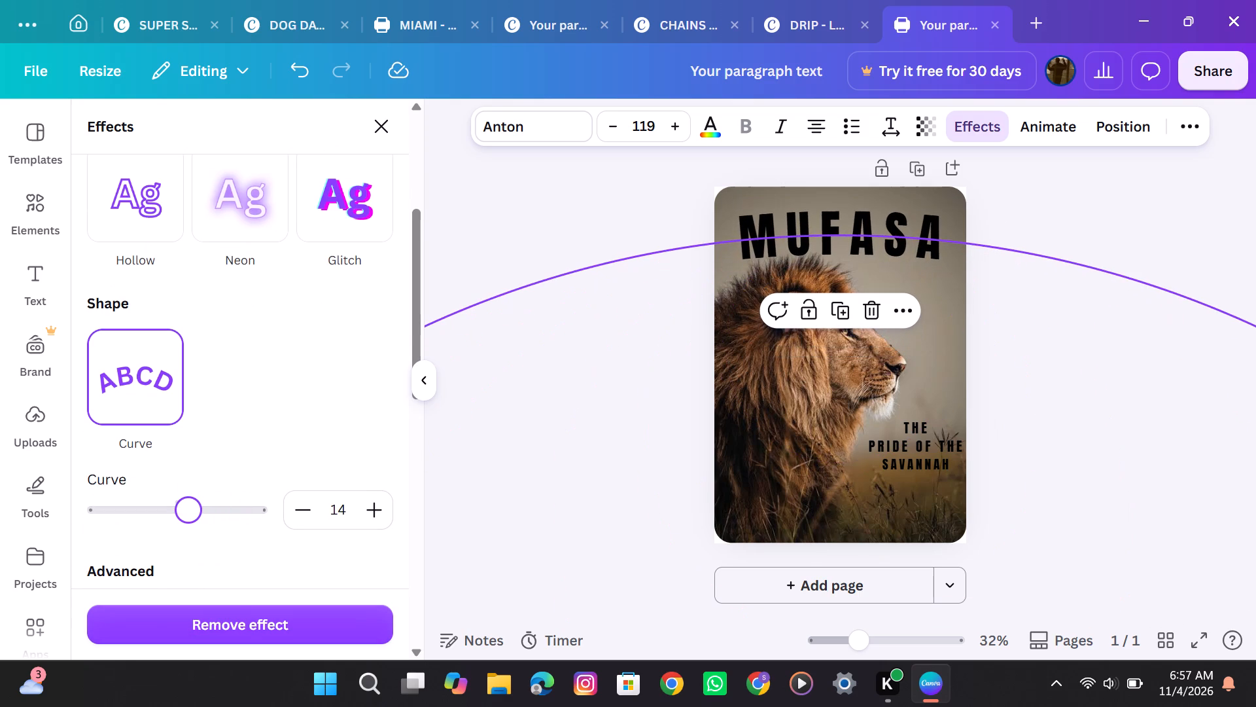
drag(189, 510, 198, 510)
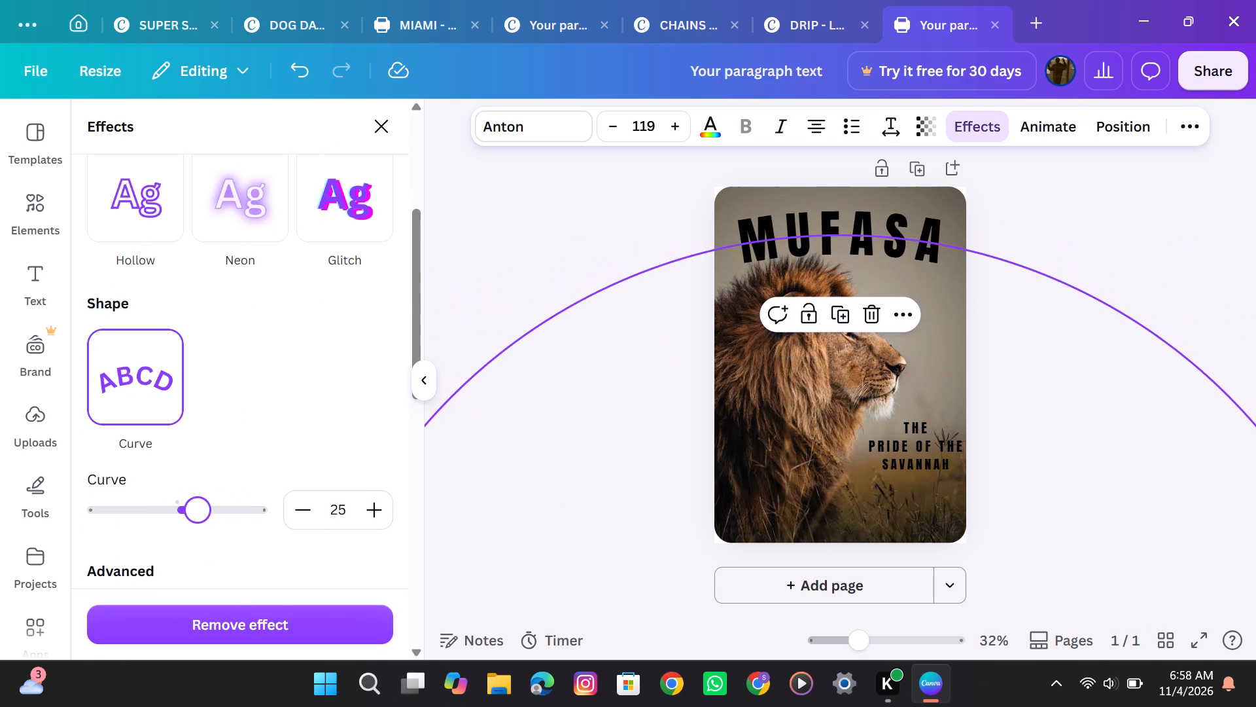
drag(198, 510, 197, 510)
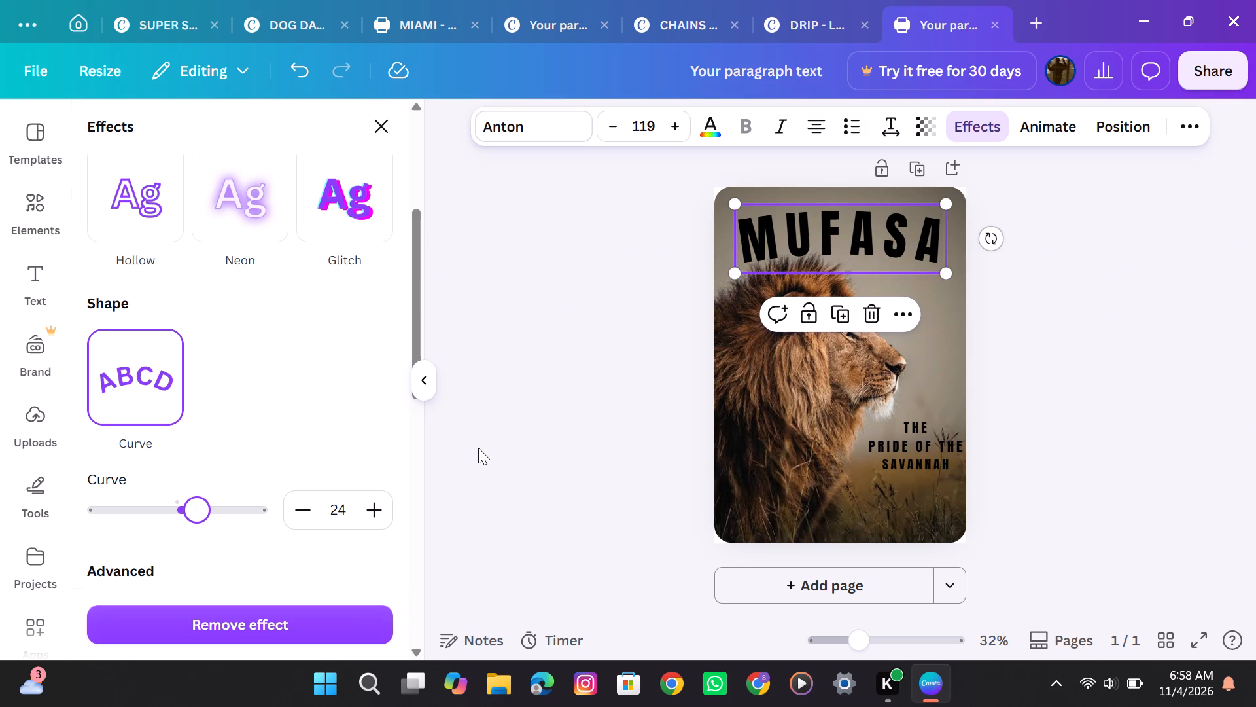
click(478, 448)
double_click(478, 448)
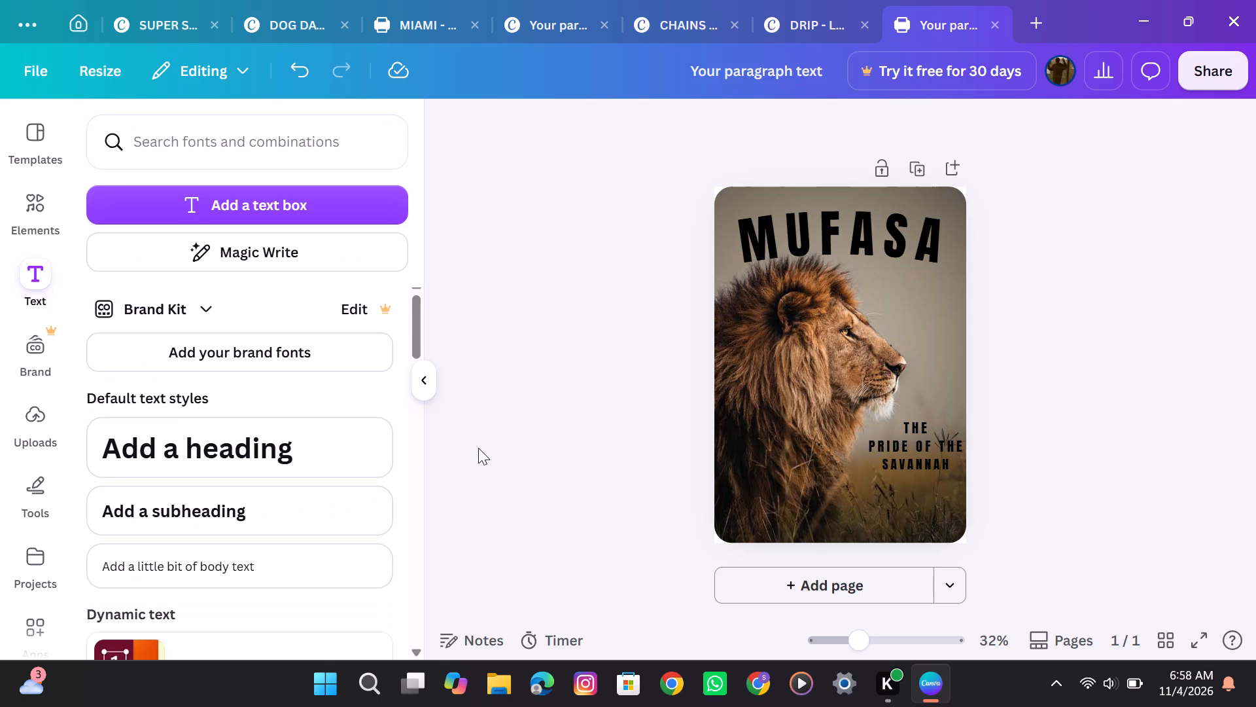
Increase the curve of the MUFASA title to 62.
click(805, 219)
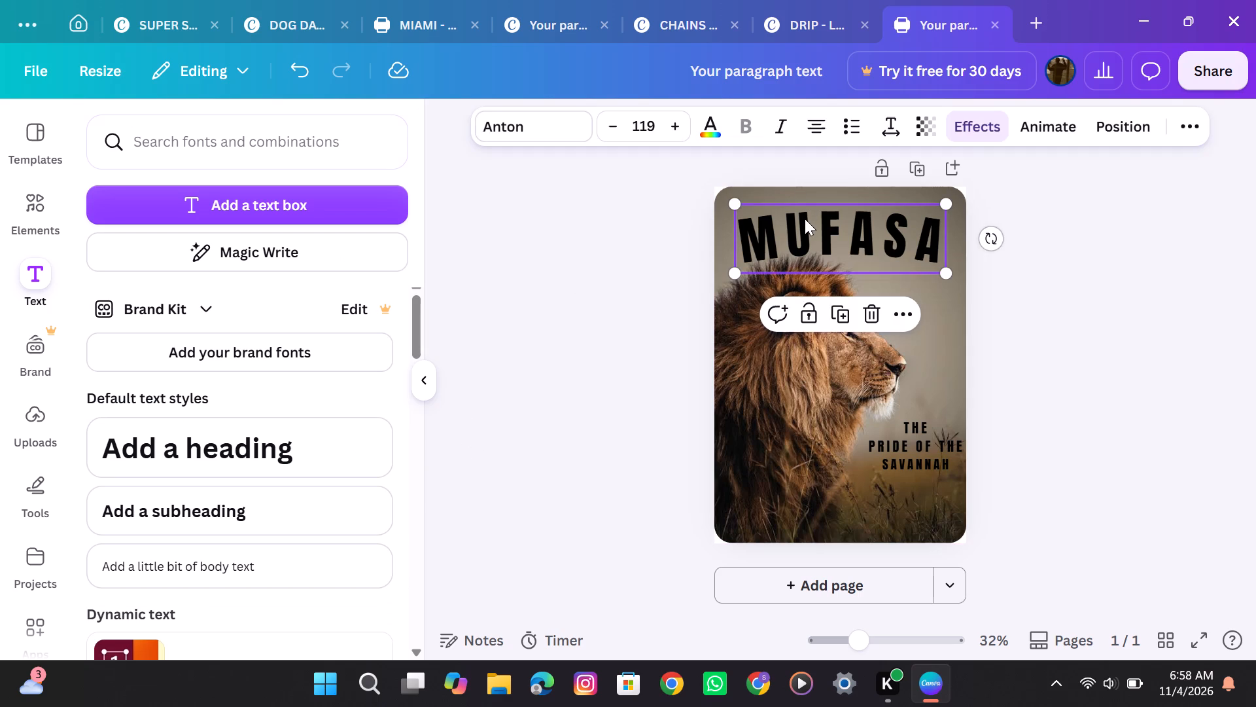
click(956, 124)
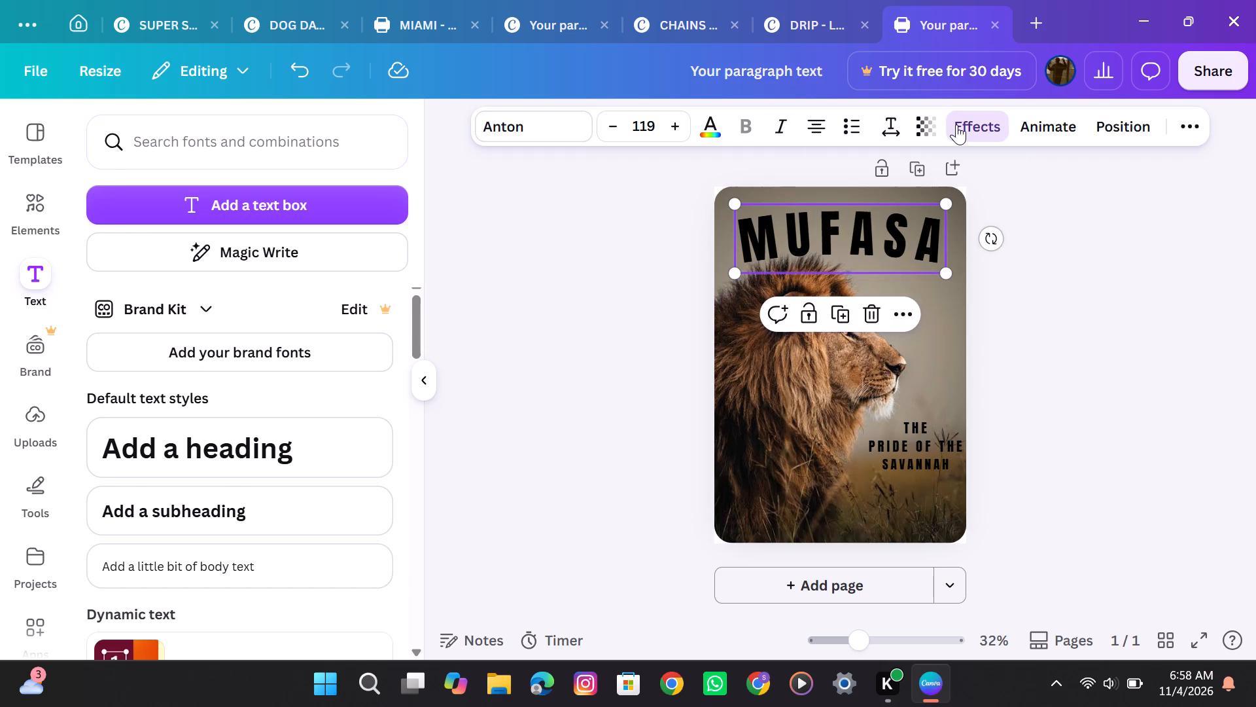
drag(193, 289, 207, 290)
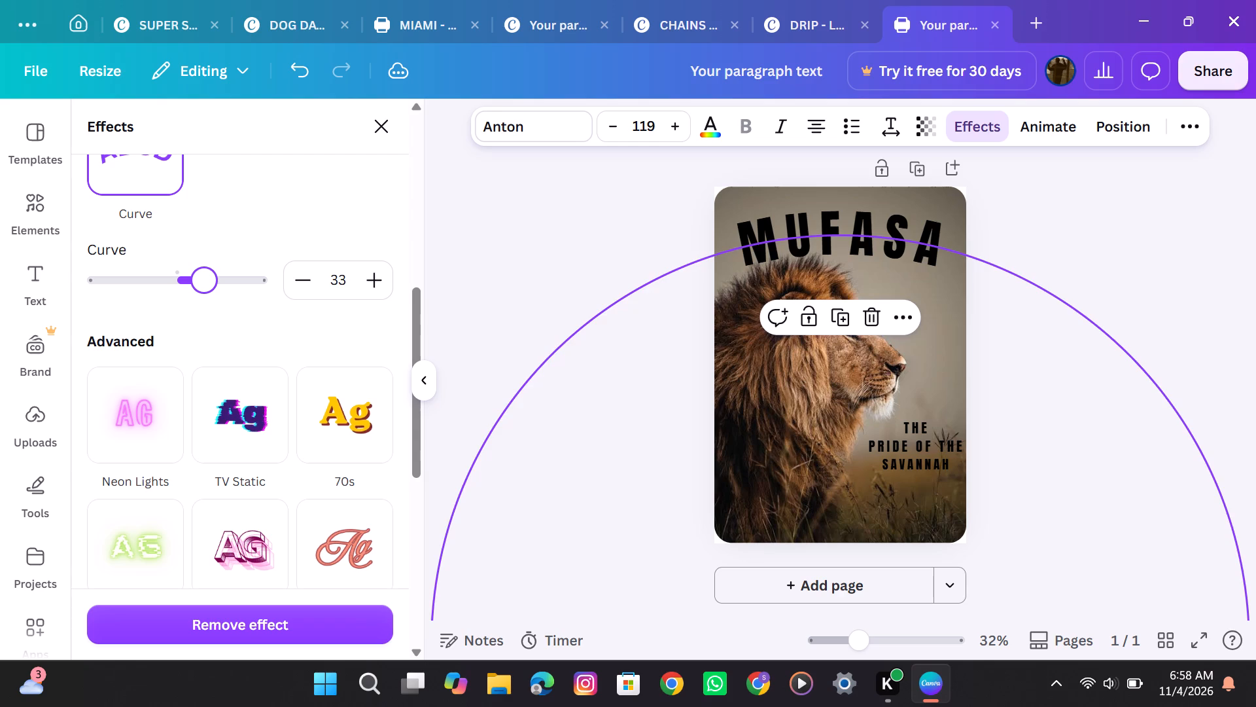
drag(207, 290, 213, 293)
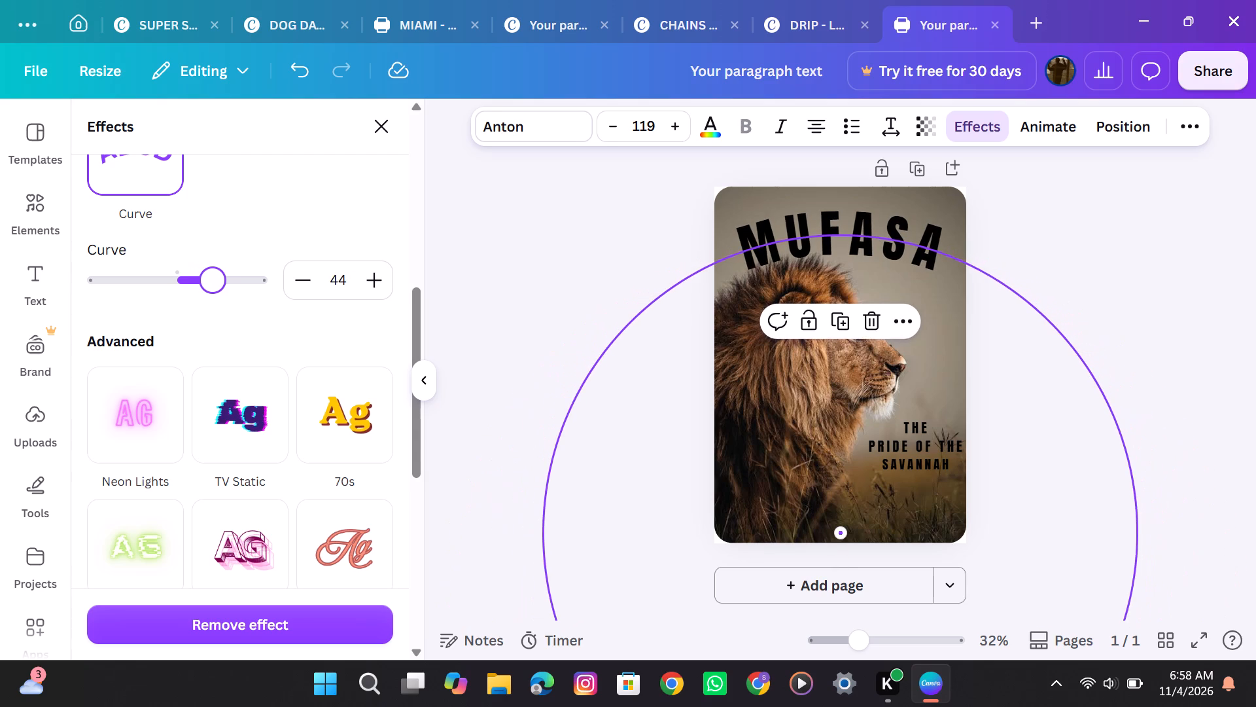
drag(213, 293, 218, 295)
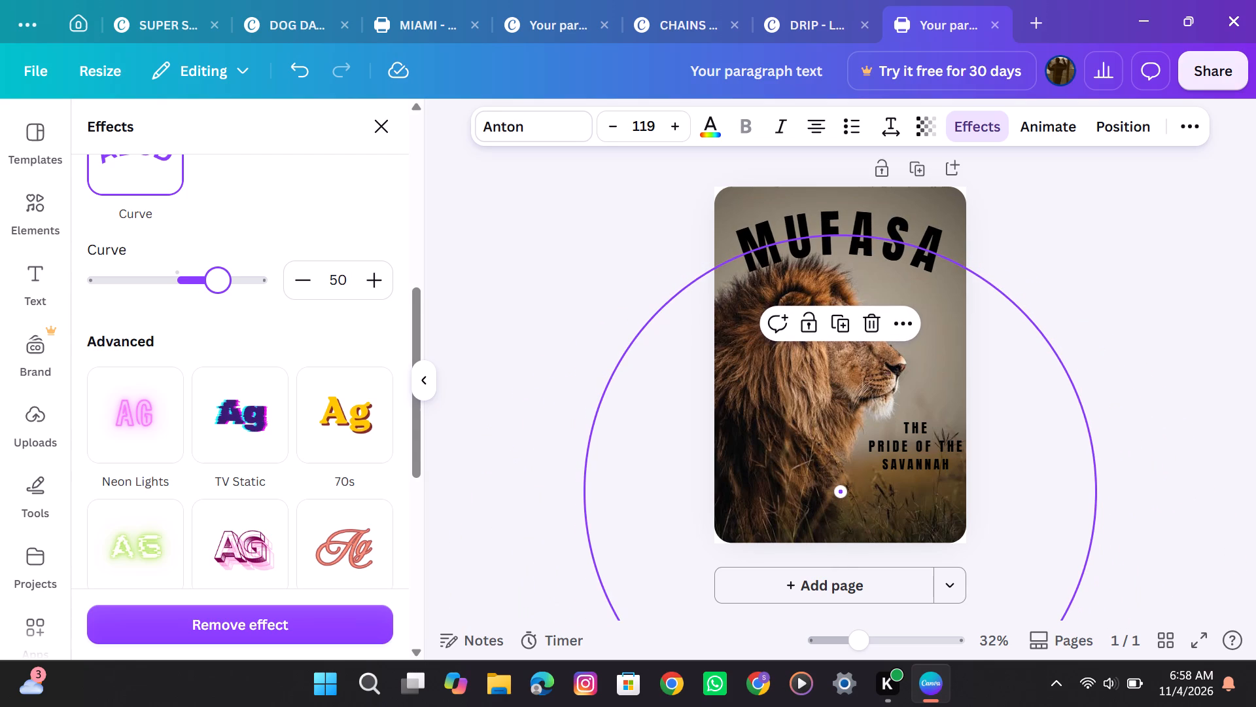
drag(218, 295, 224, 298)
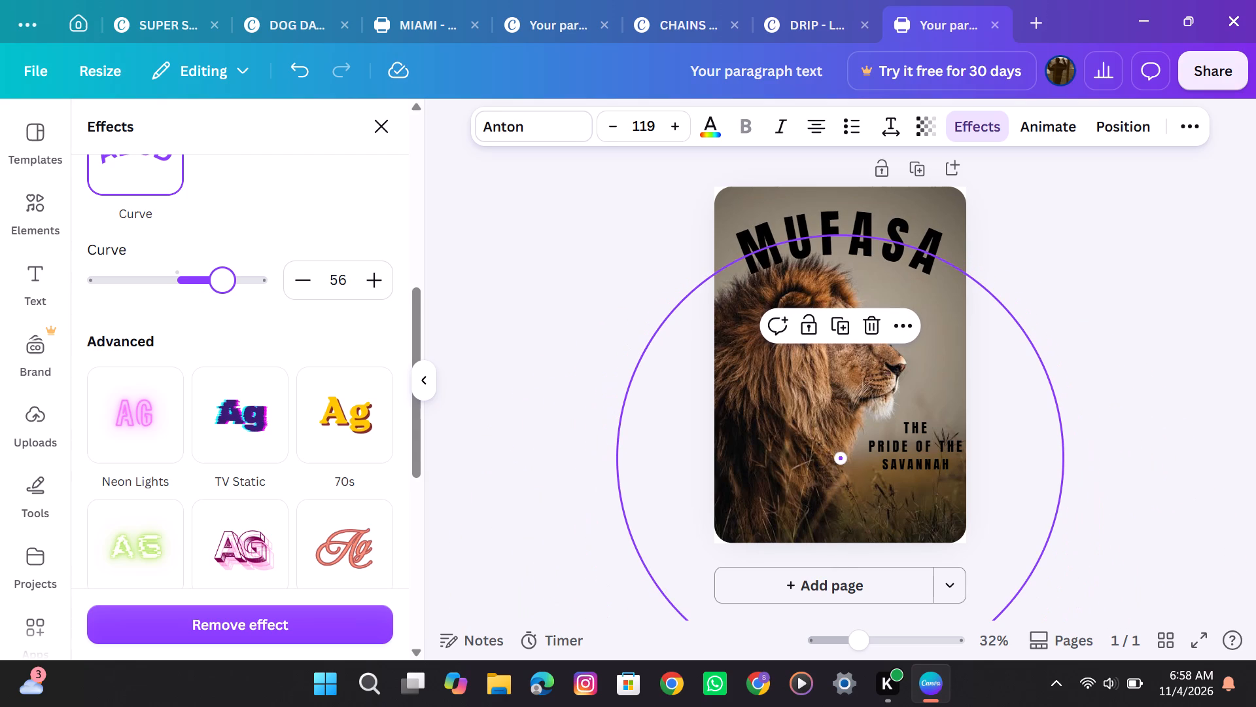
drag(224, 298, 228, 302)
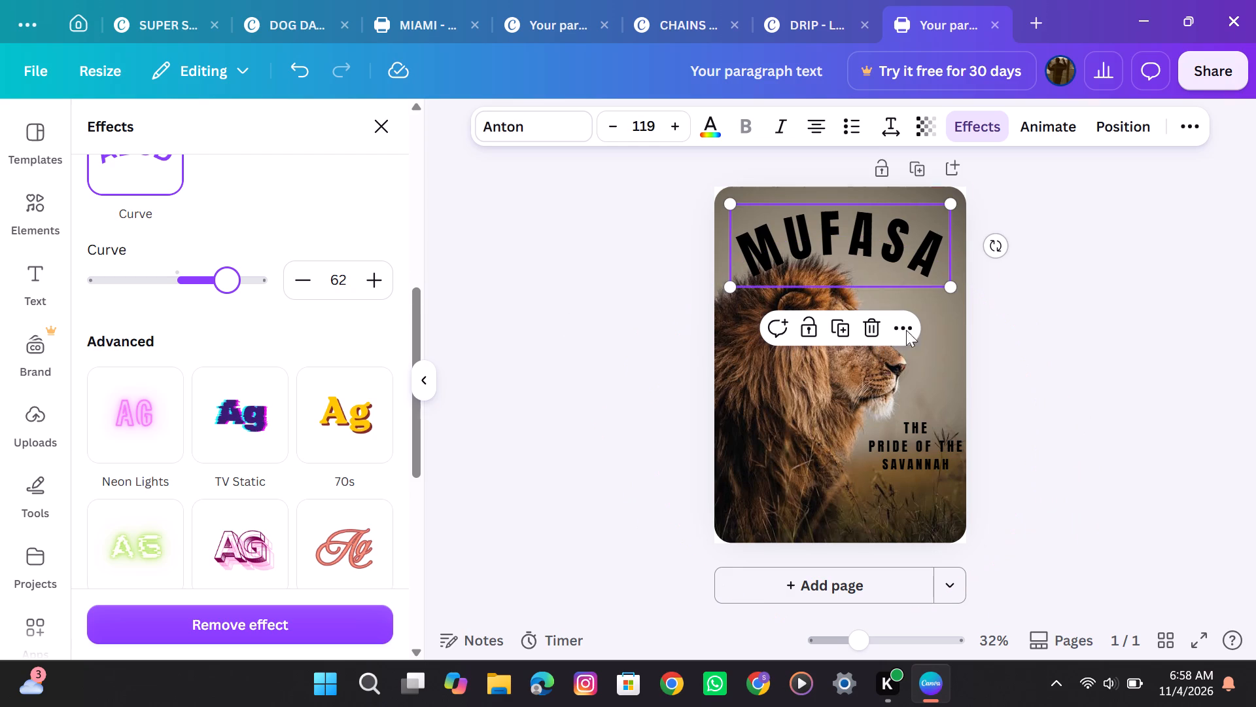
Rotate the curved MUFASA title clockwise to about 34° and shift it slightly down so it slopes over the lion's head.
drag(996, 245, 989, 268)
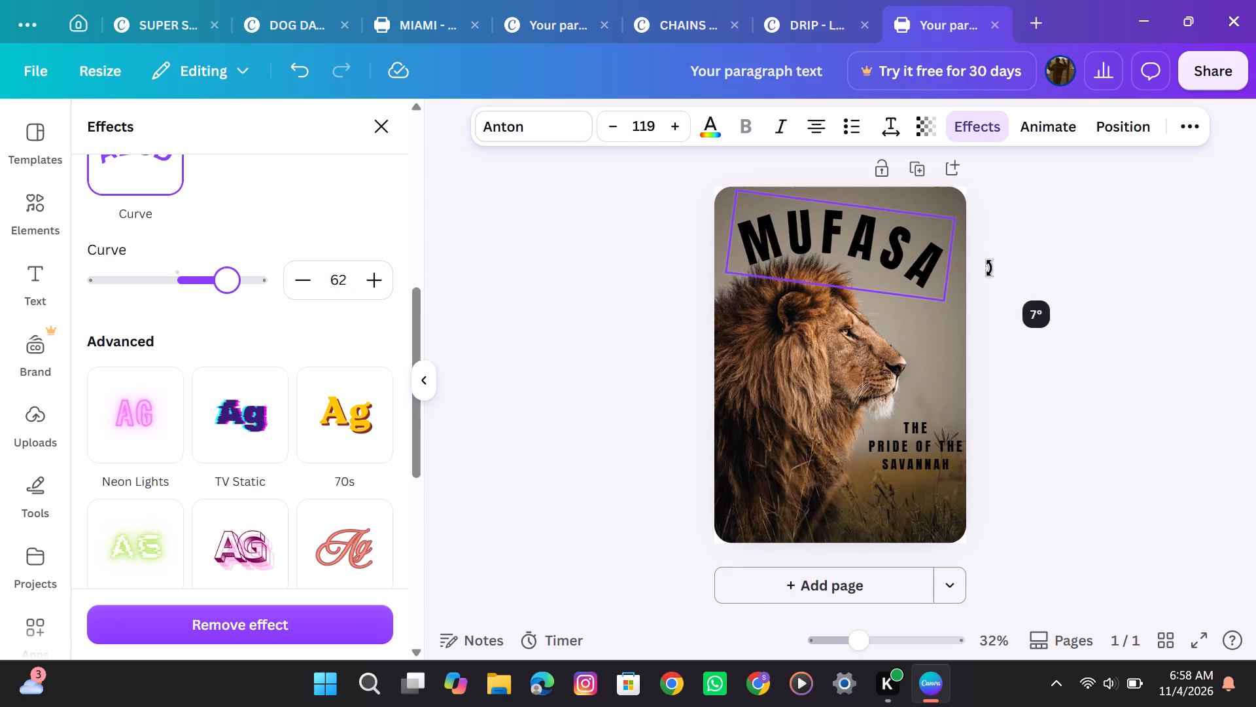
drag(989, 268, 974, 296)
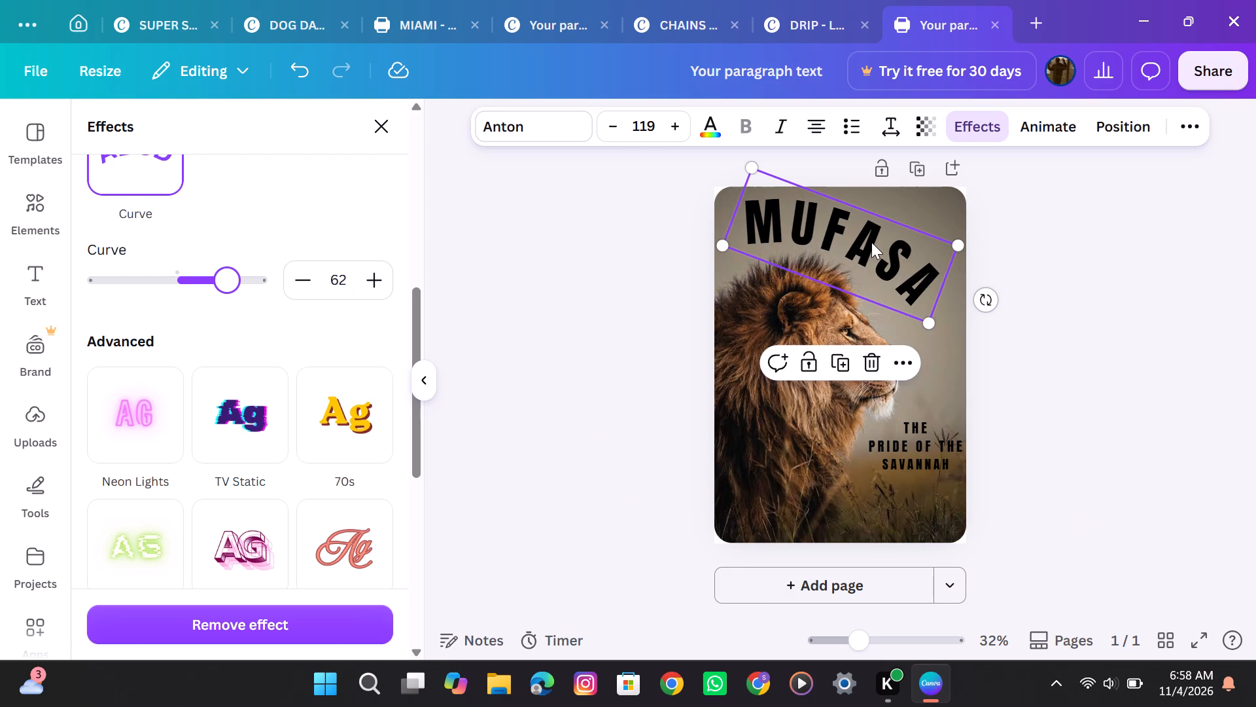
drag(870, 242, 870, 250)
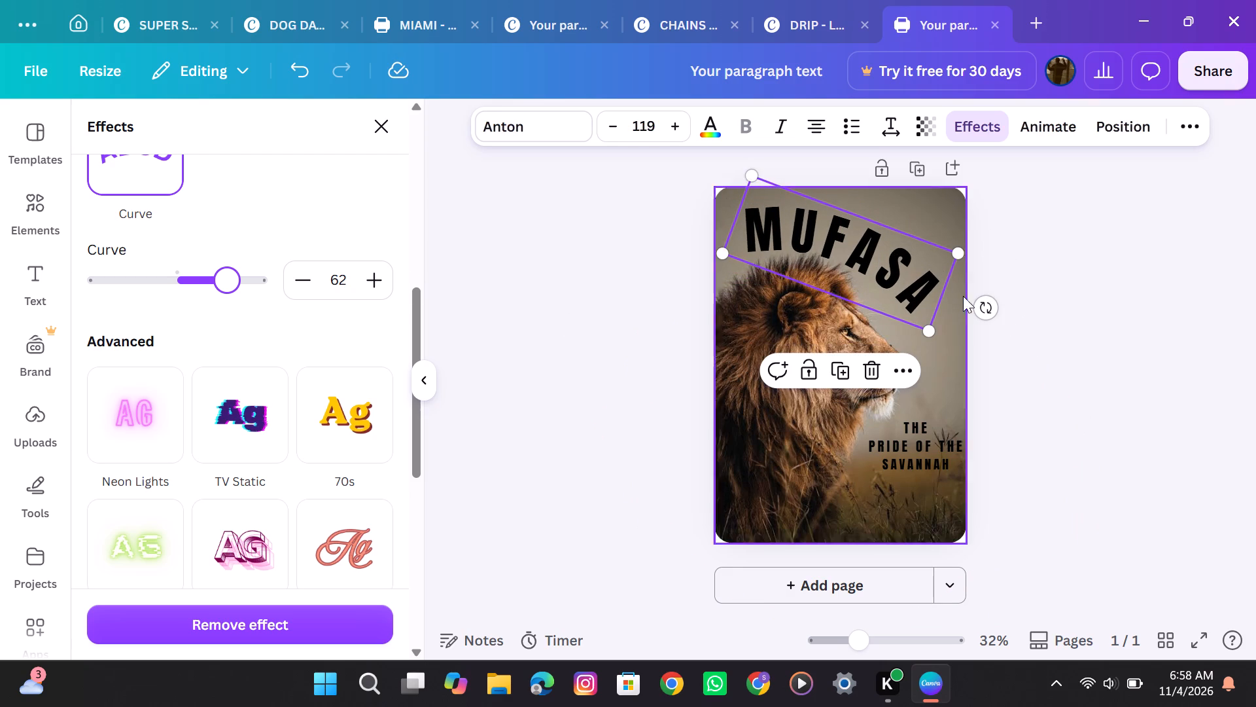
drag(981, 304, 976, 314)
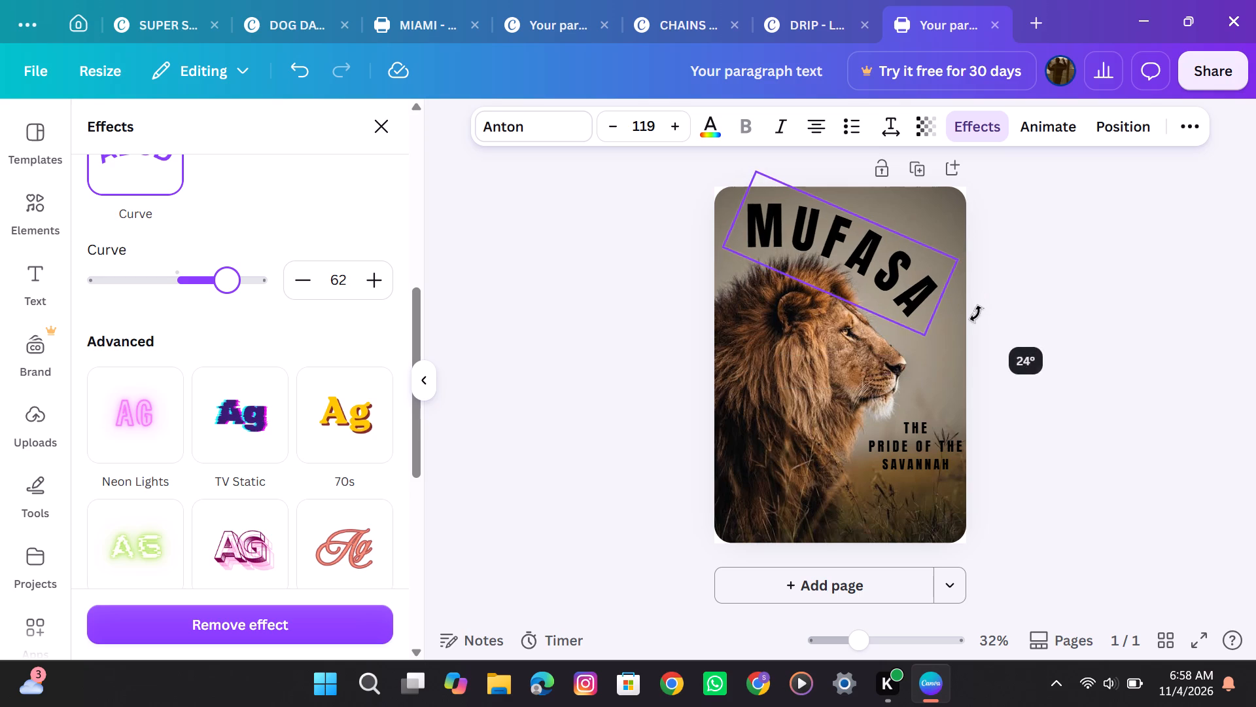
drag(976, 314, 956, 330)
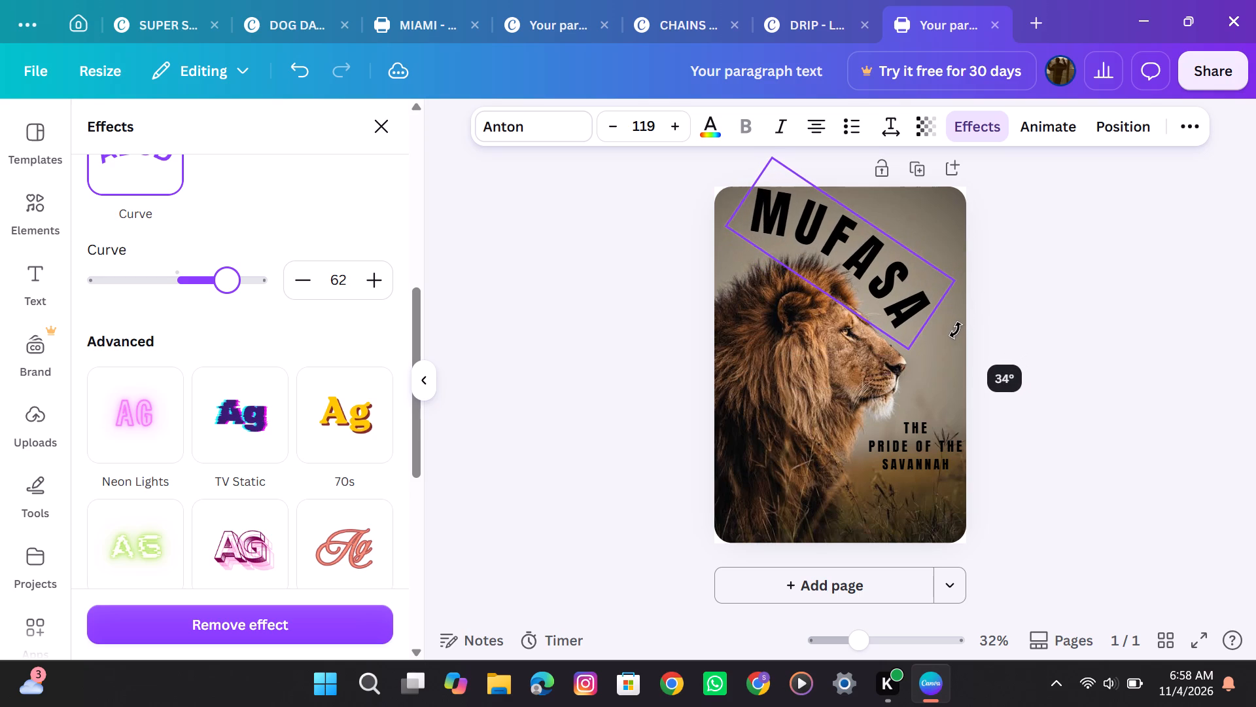
drag(956, 330, 955, 331)
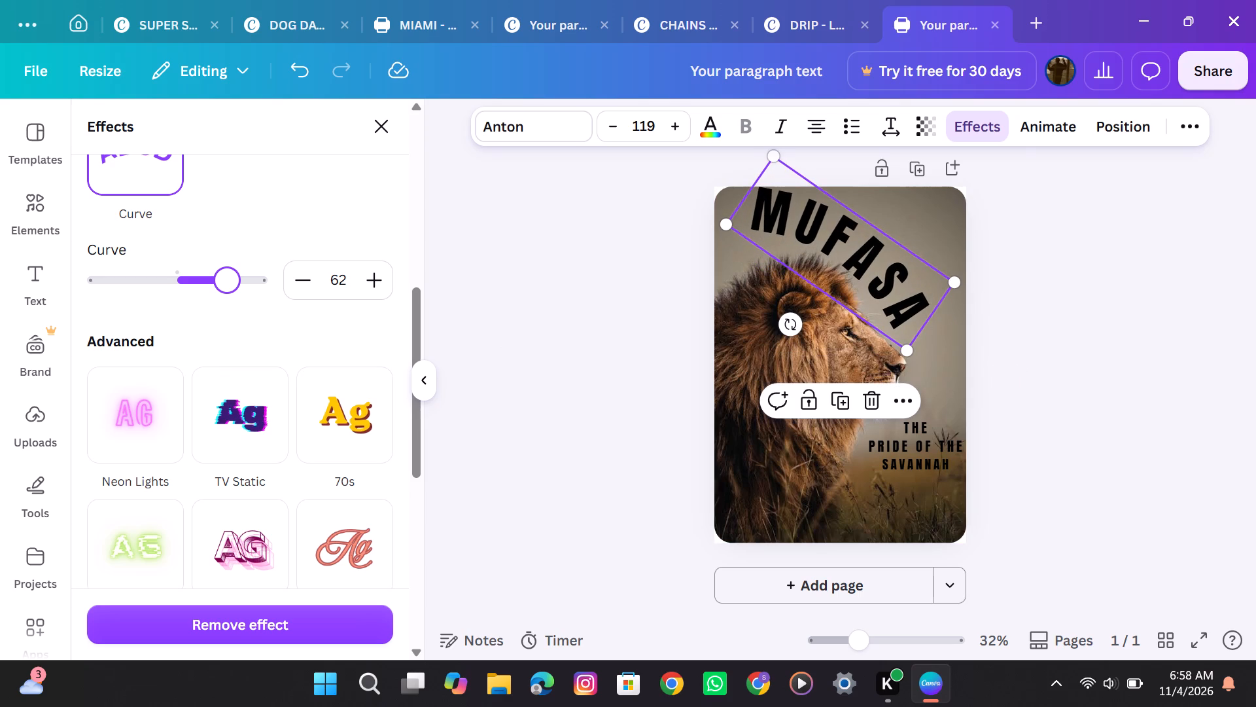
Tighten the MUFASA title's curve to 83 so its arc follows the lion's head.
drag(232, 281, 247, 285)
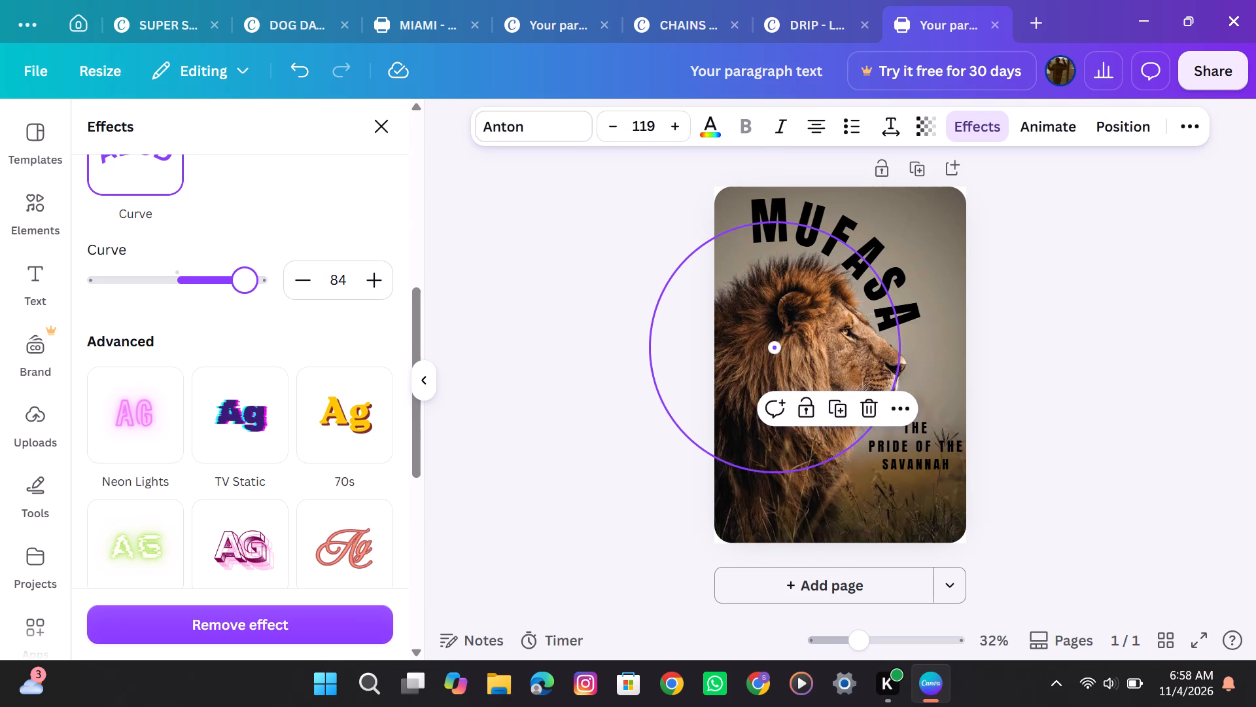
drag(247, 285, 239, 285)
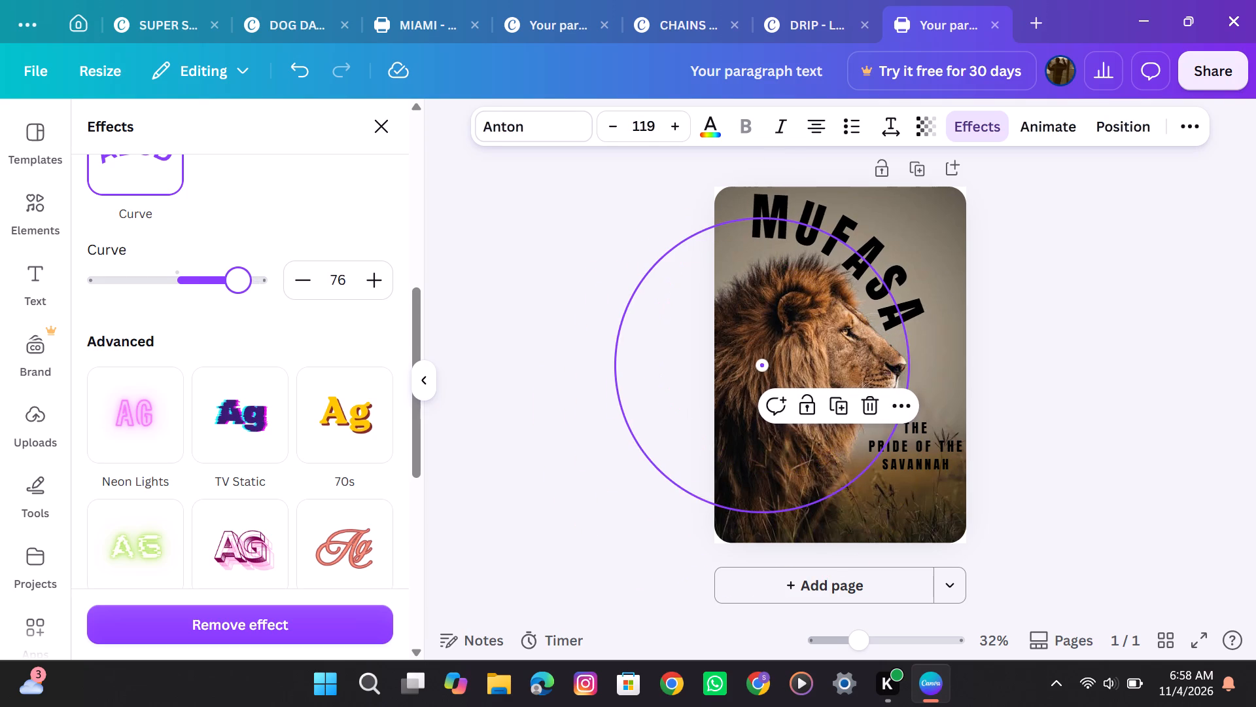
drag(239, 285, 245, 285)
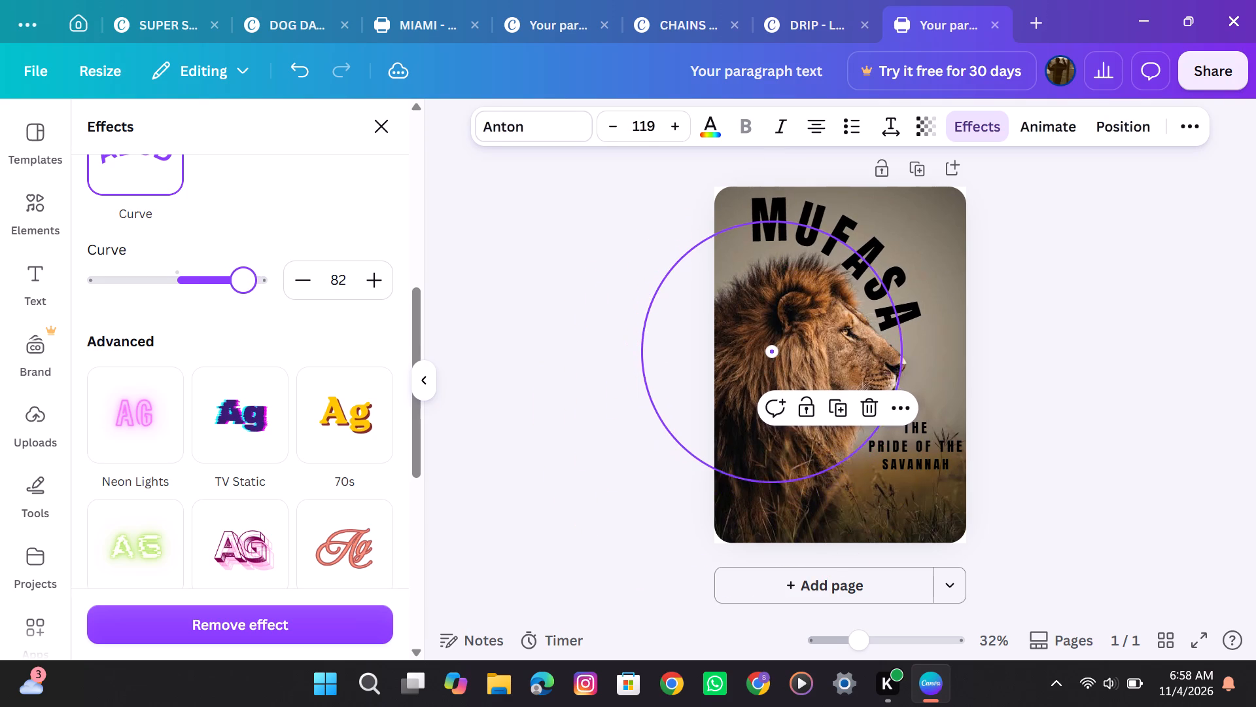
drag(245, 285, 246, 285)
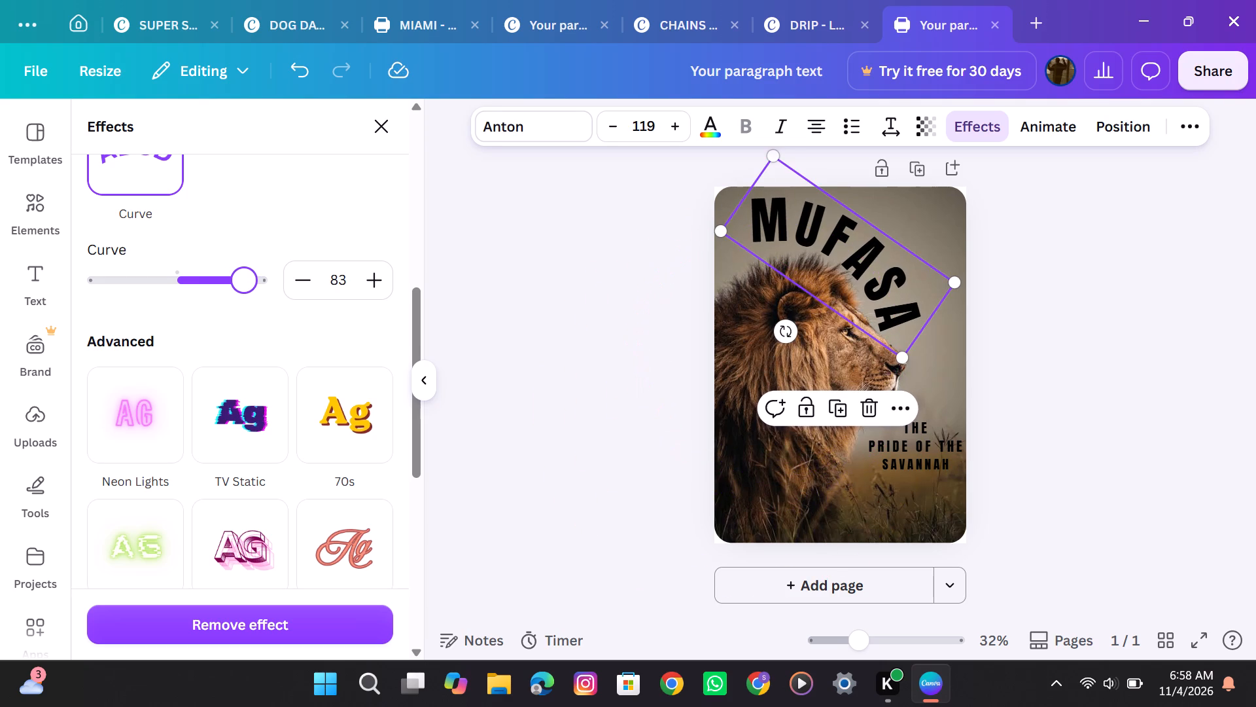
drag(253, 282, 251, 282)
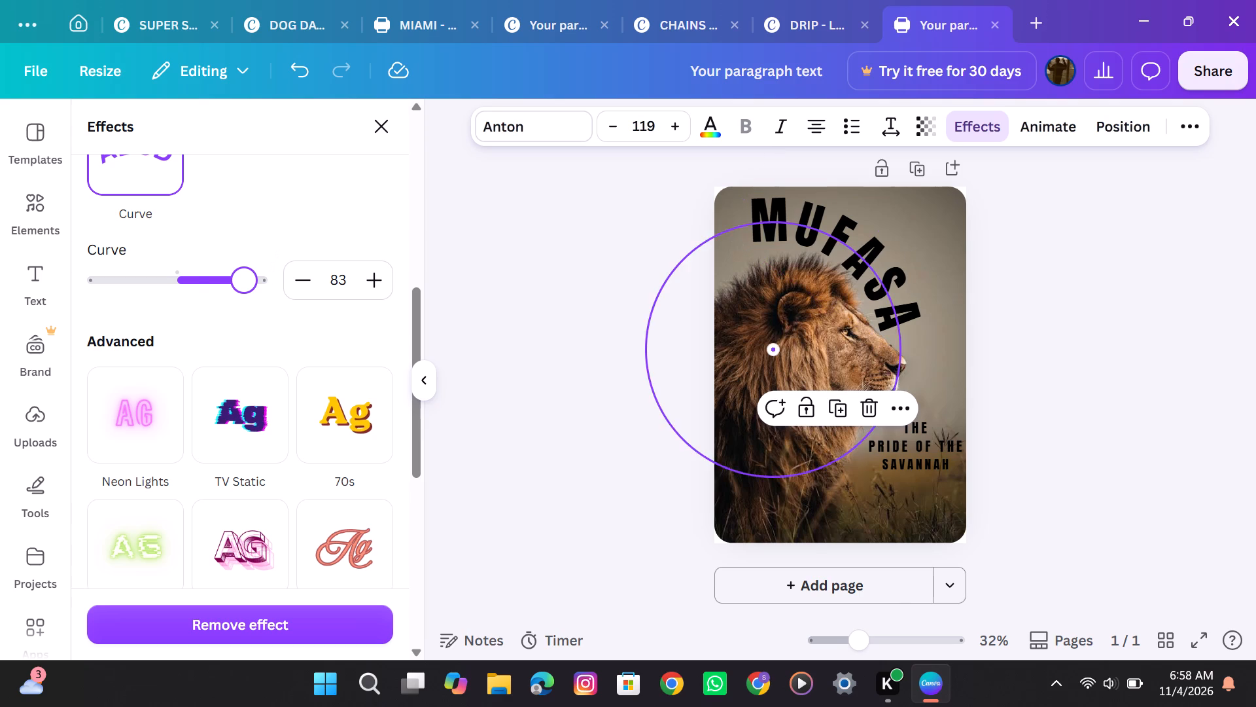
drag(251, 282, 235, 278)
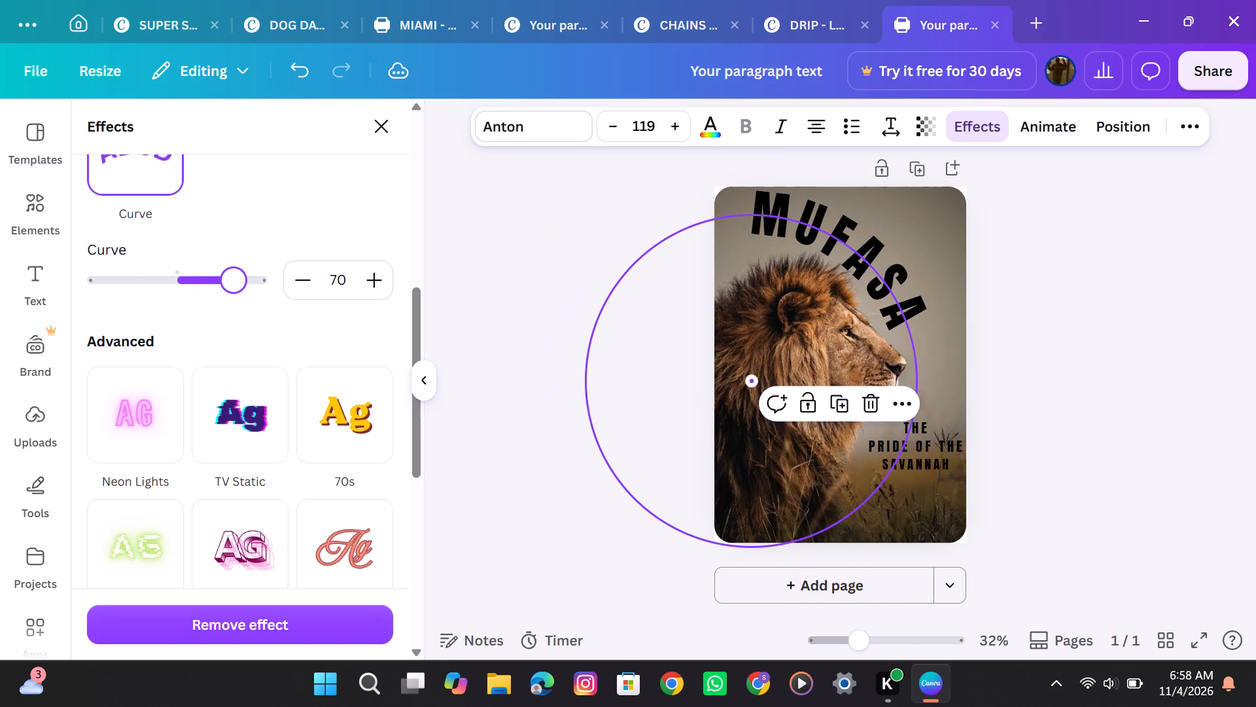
drag(235, 278, 245, 275)
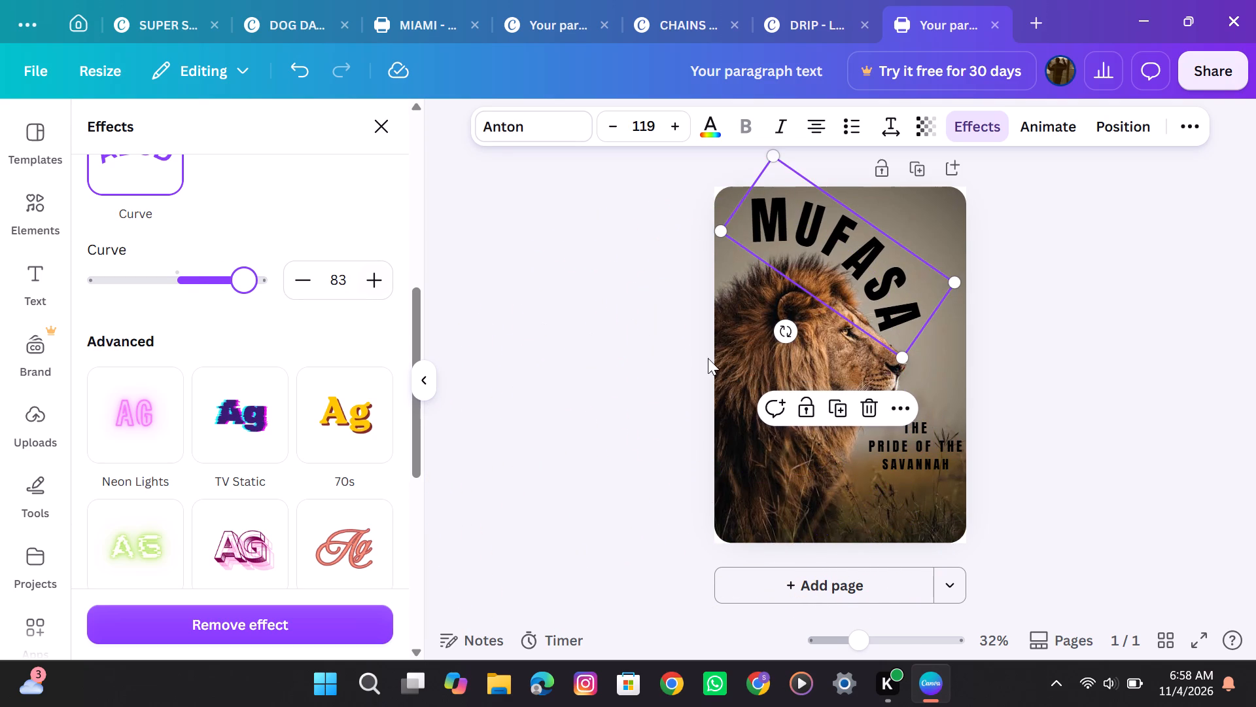
Rotate the MUFASA title a few degrees back counterclockwise and deselect it.
drag(786, 329, 794, 333)
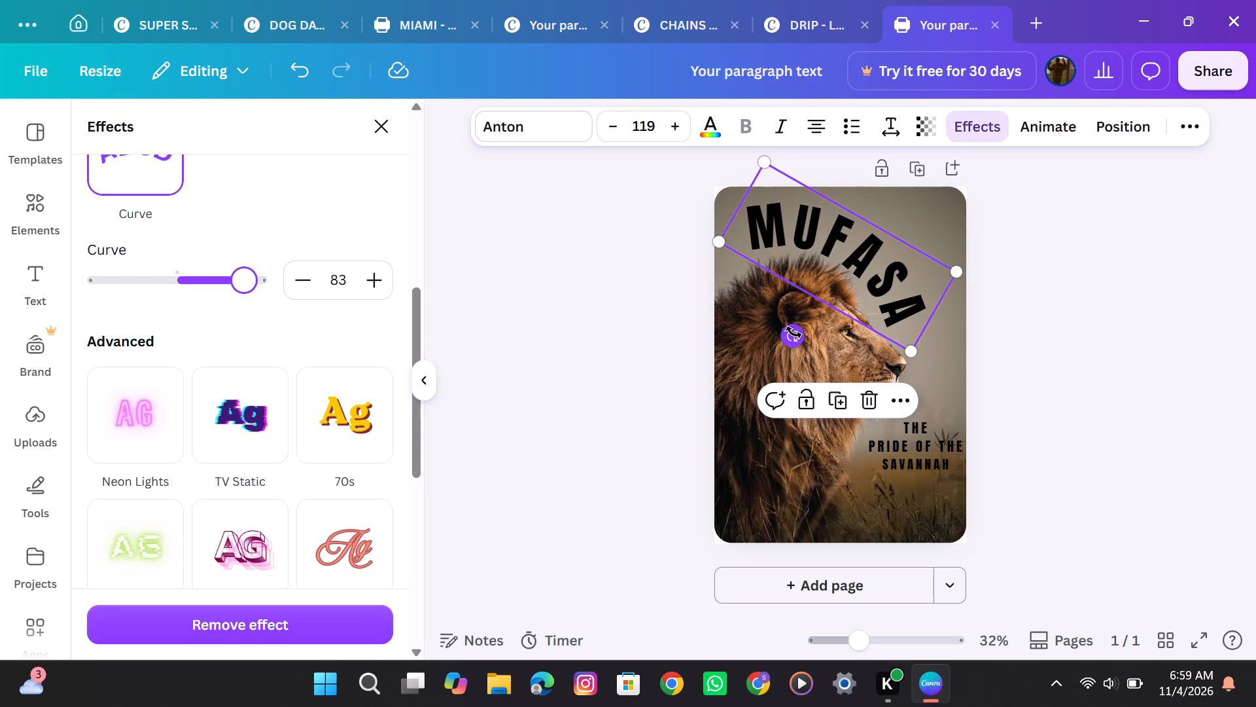
click(612, 334)
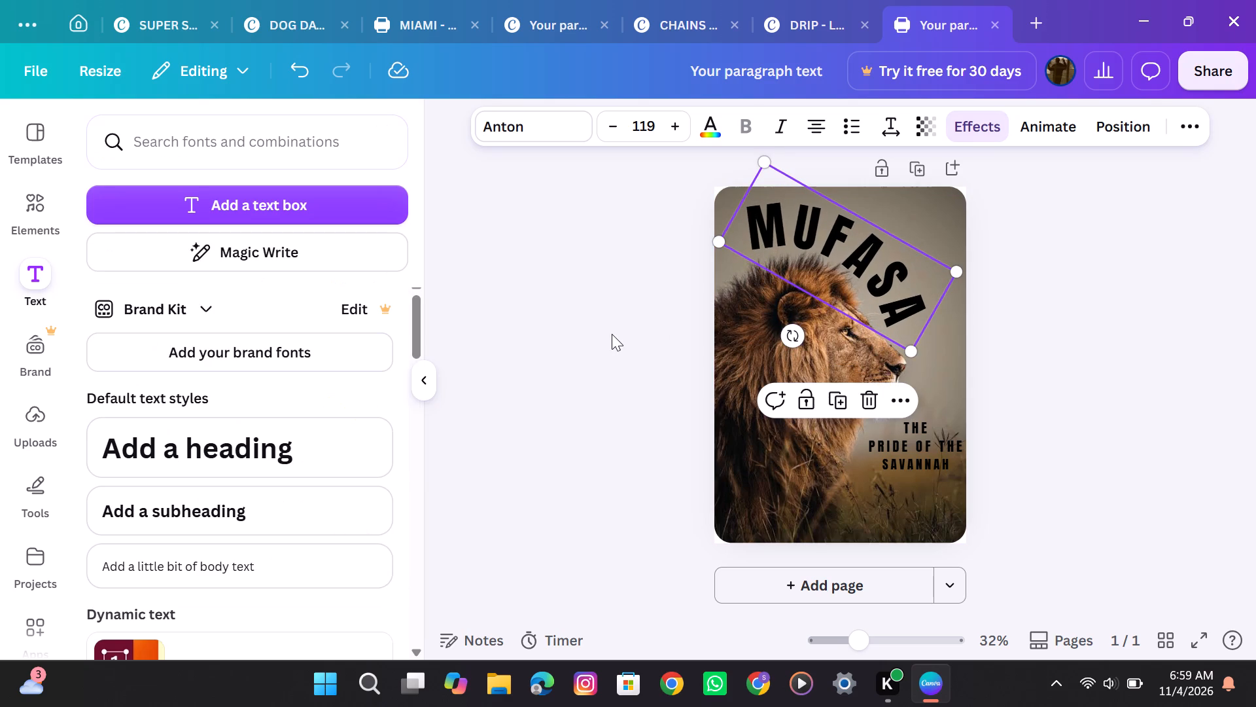
click(612, 334)
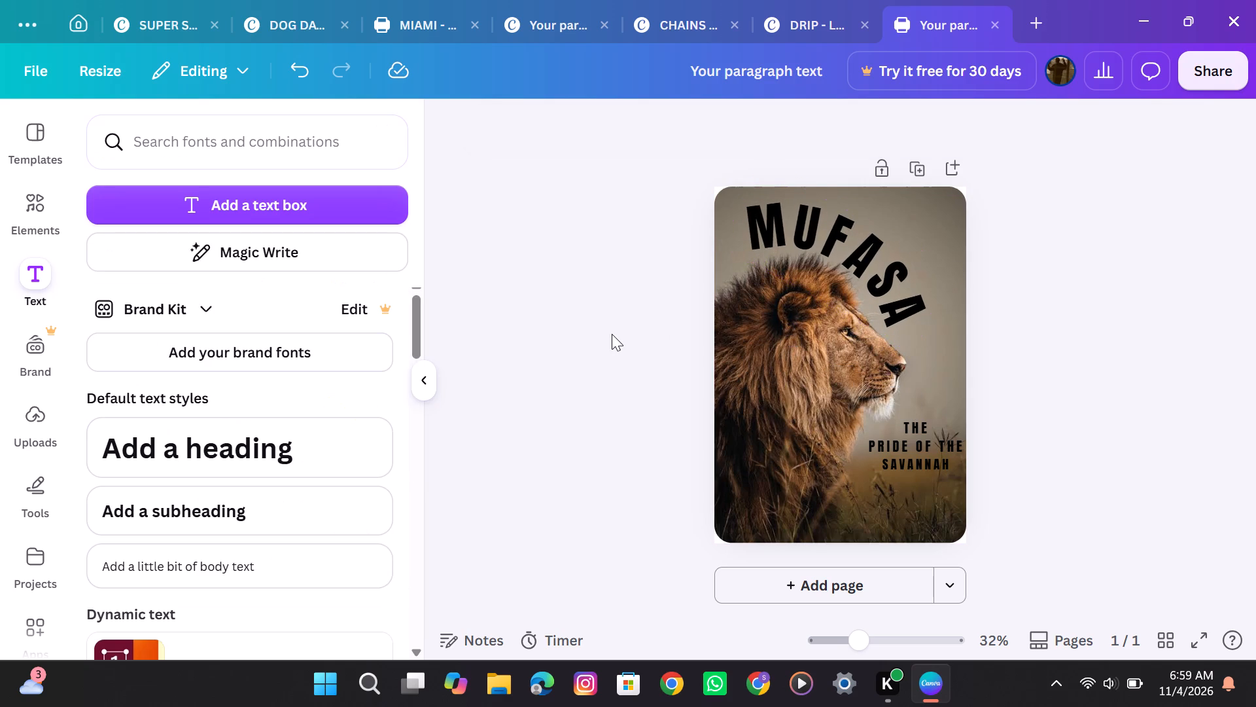
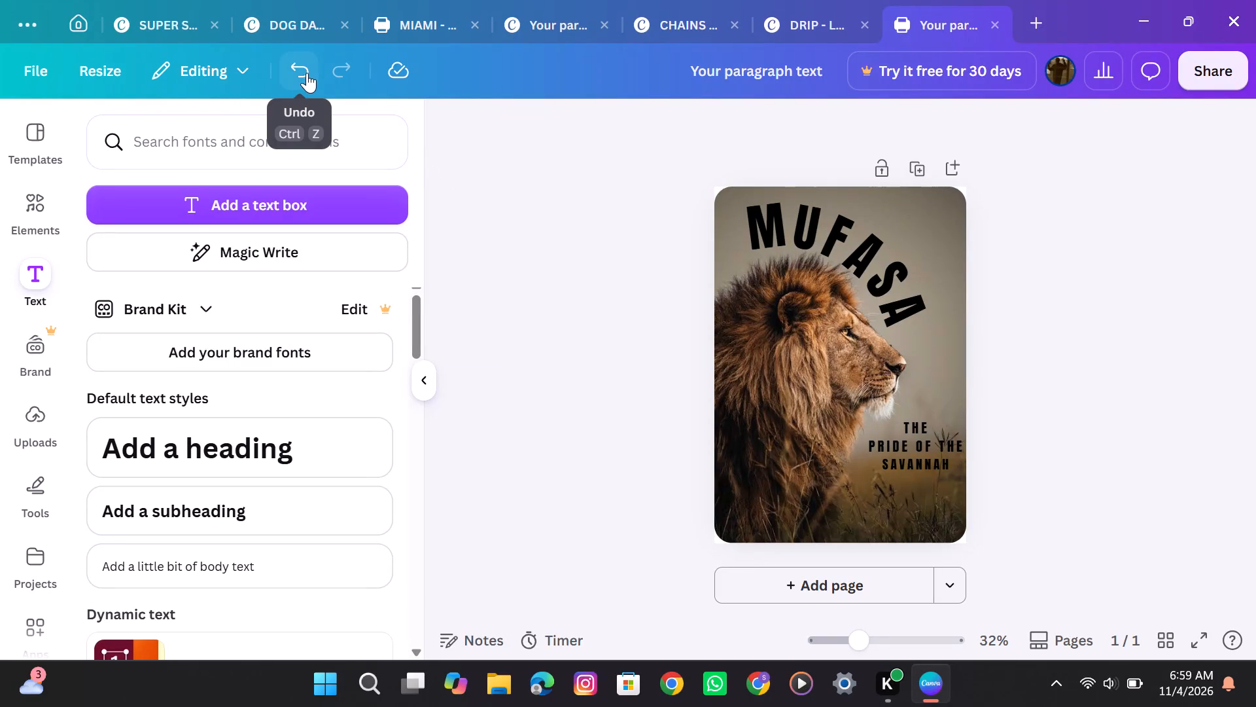
Undo the curve and rotation changes to the MUFASA title until it is straight and horizontal again, keeping the tagline's latest size.
triple_click(307, 72)
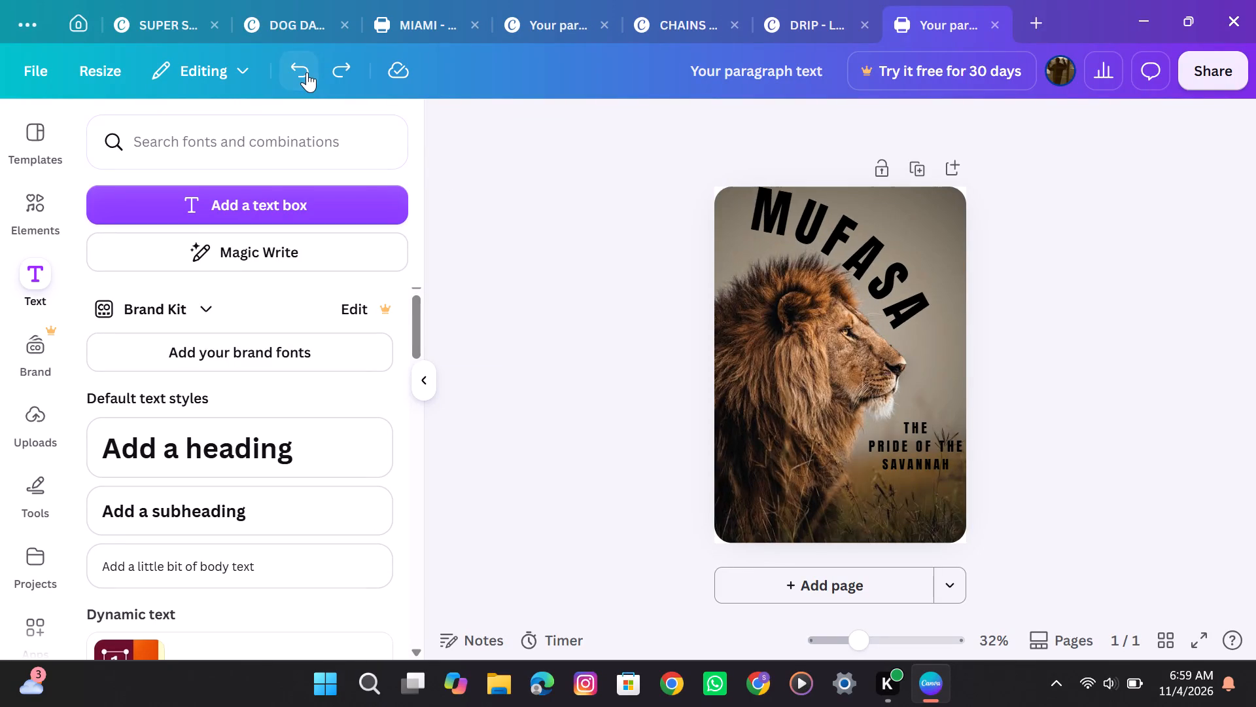
triple_click(307, 72)
click(307, 72)
click(307, 72)
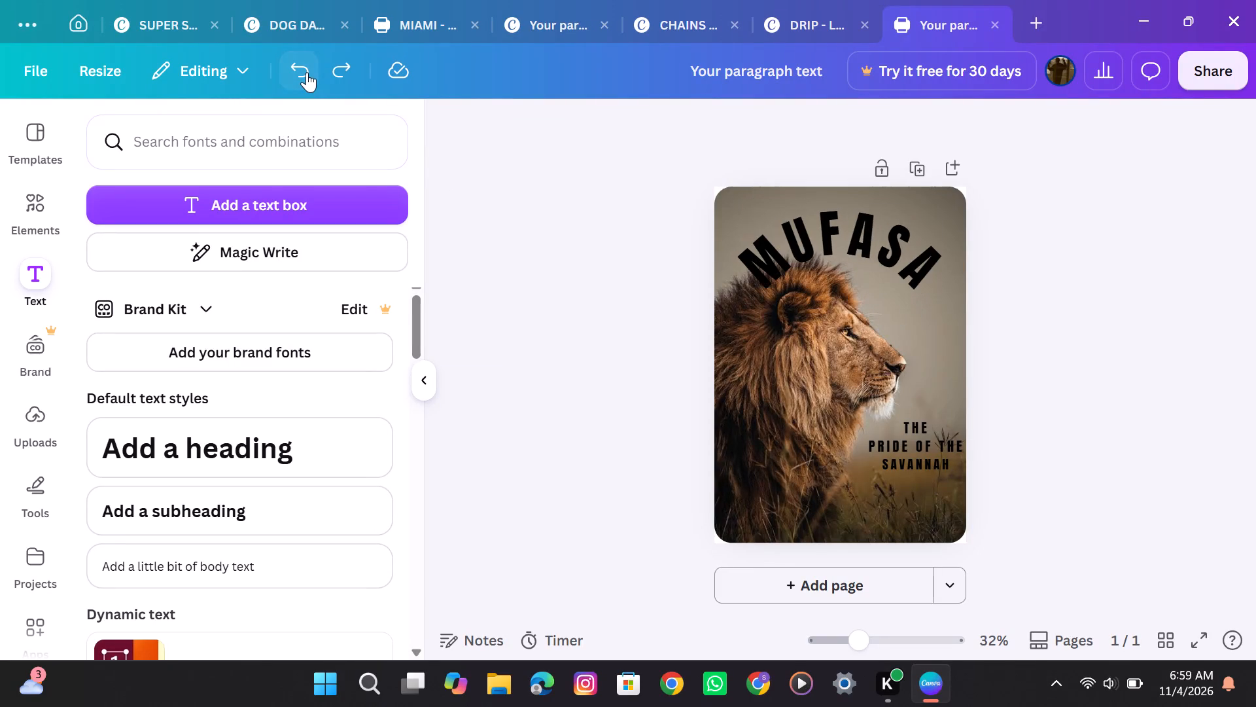
click(307, 72)
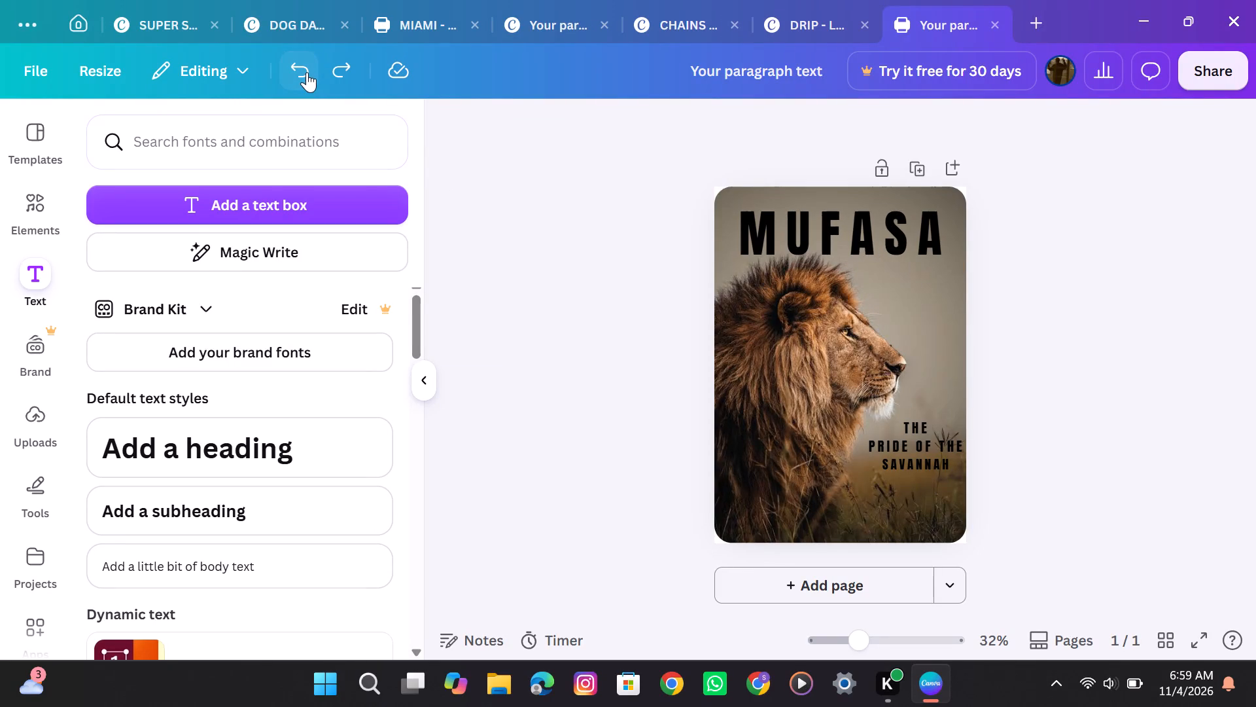
click(307, 72)
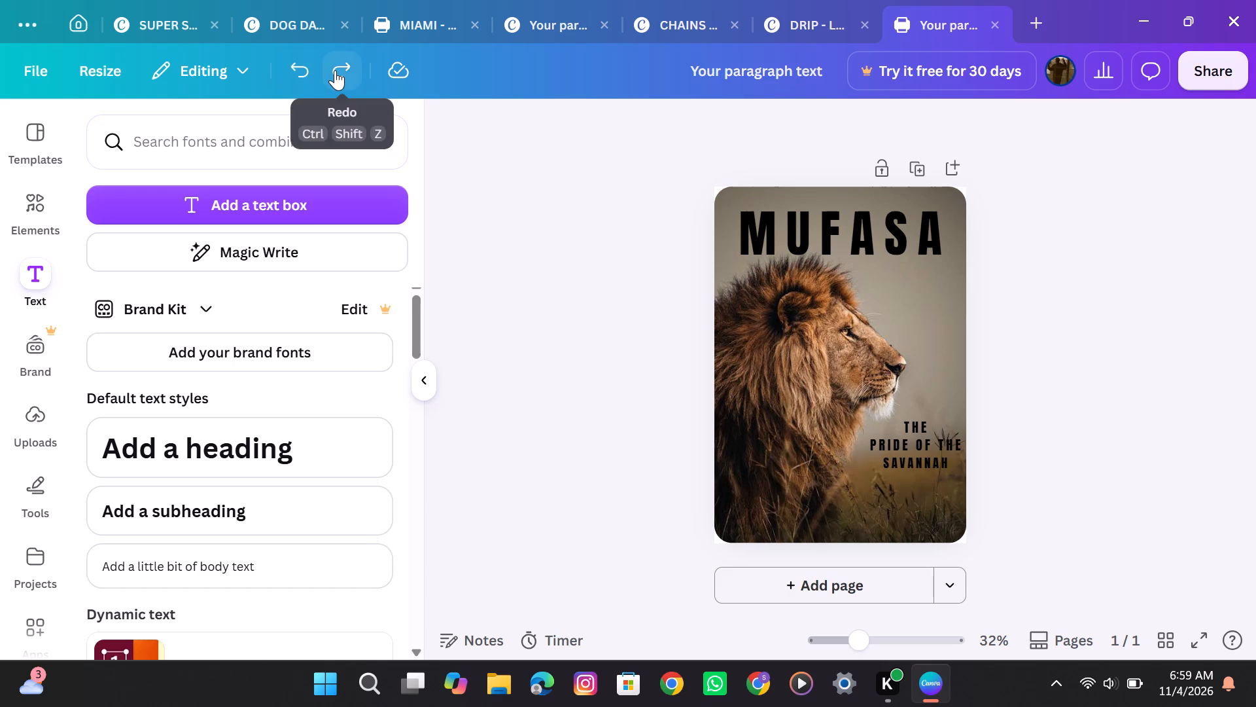
click(335, 70)
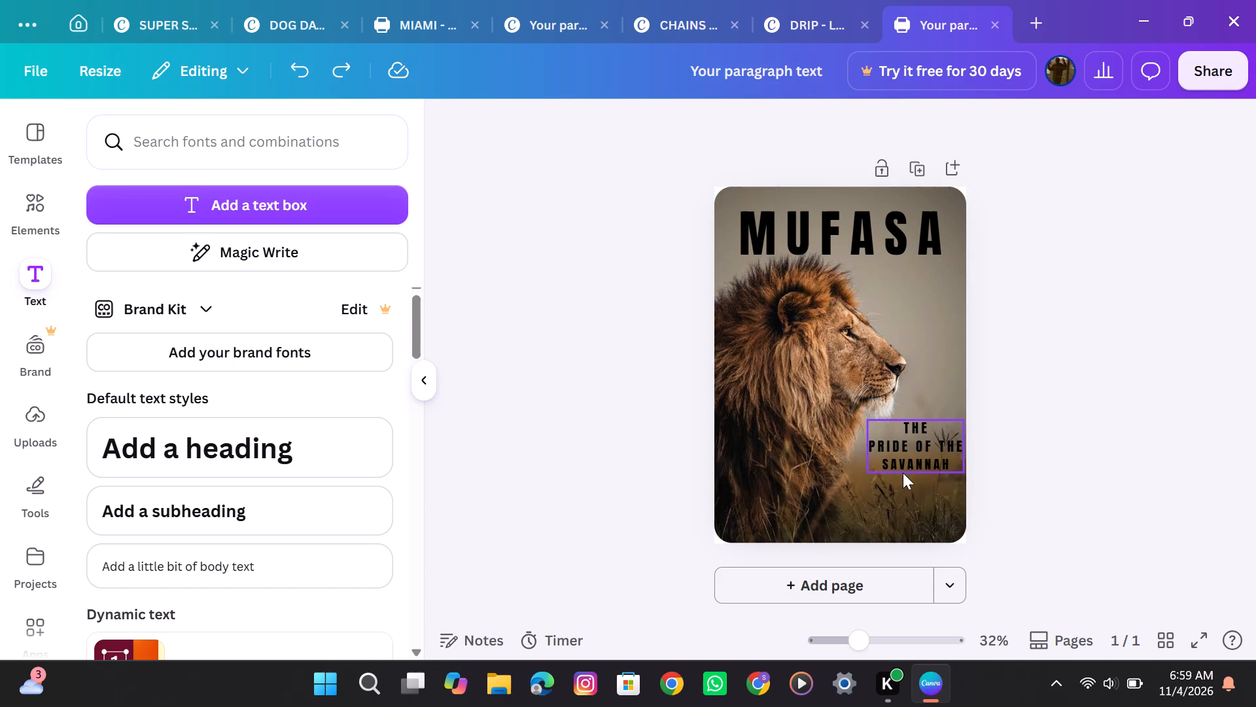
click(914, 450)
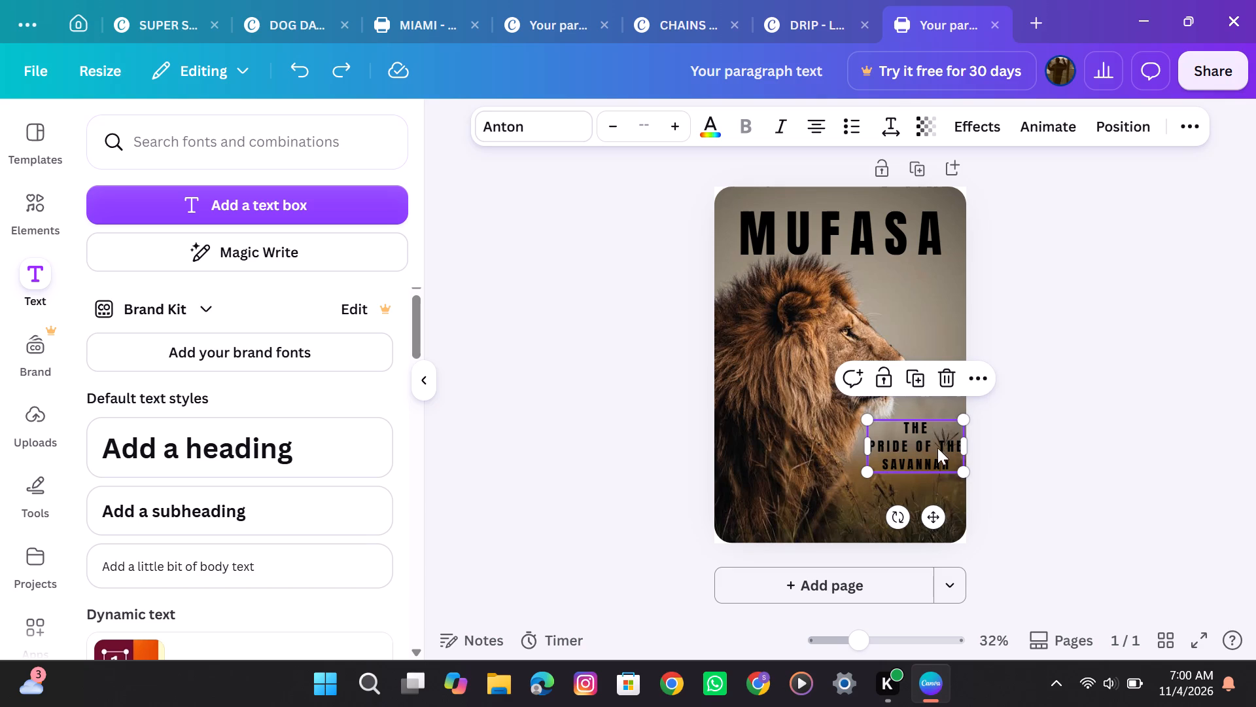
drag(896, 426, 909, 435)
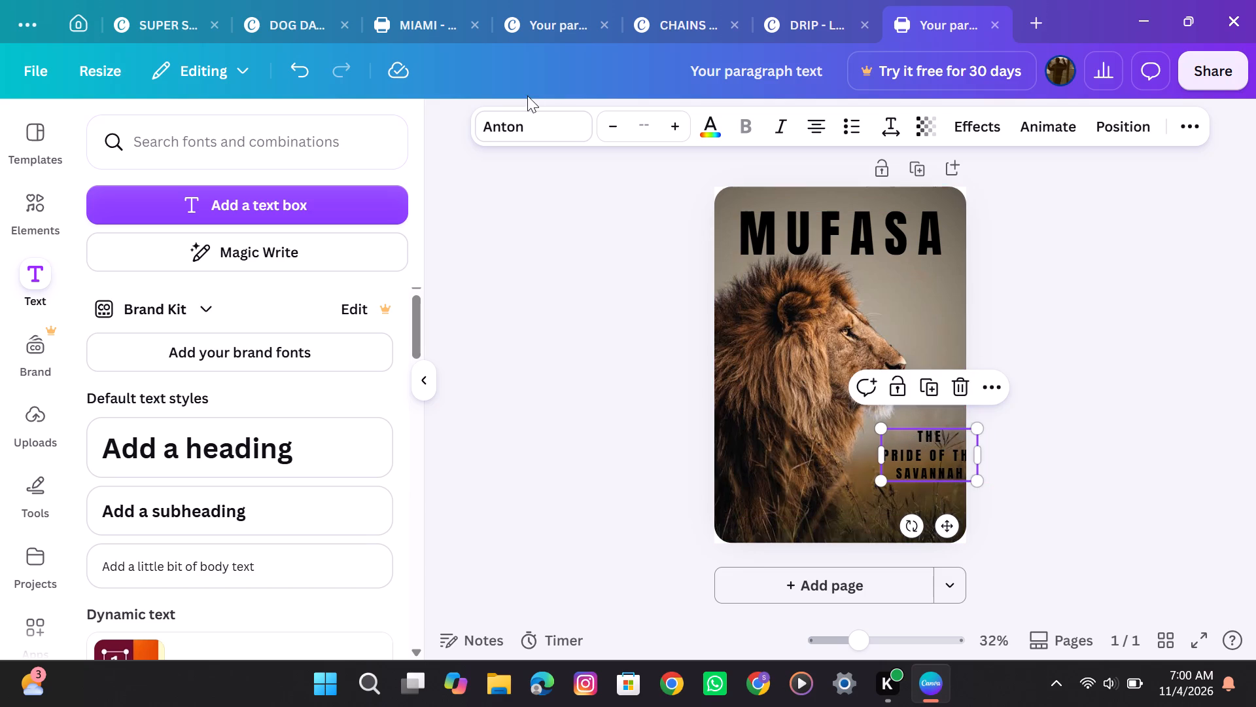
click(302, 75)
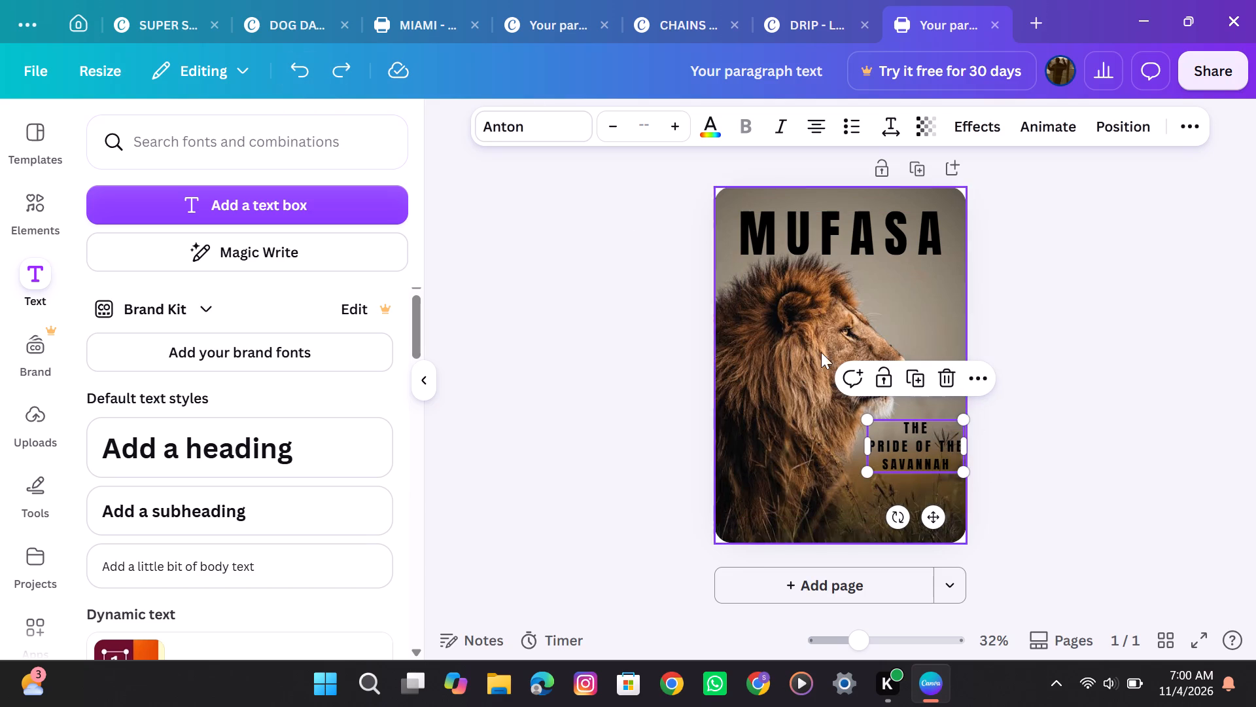
Set the font size of the words "THE PRIDE OF THE" in the tagline to 33.
click(901, 438)
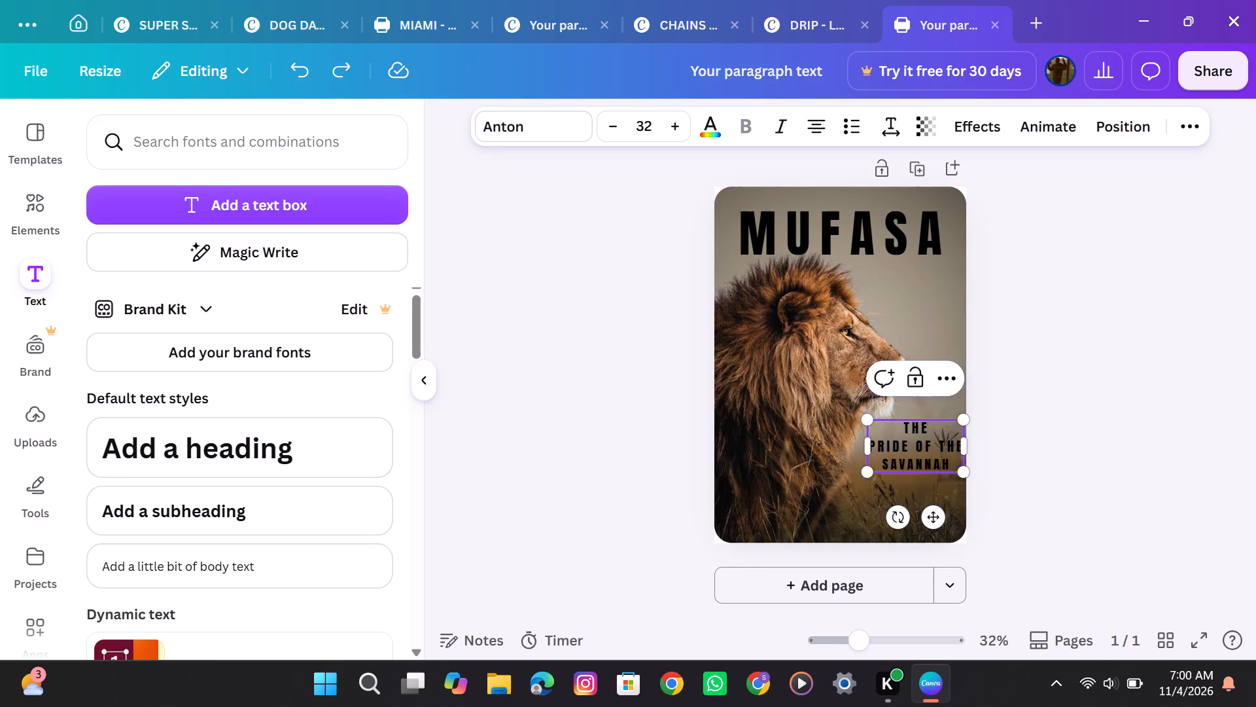
click(901, 430)
drag(901, 430, 935, 444)
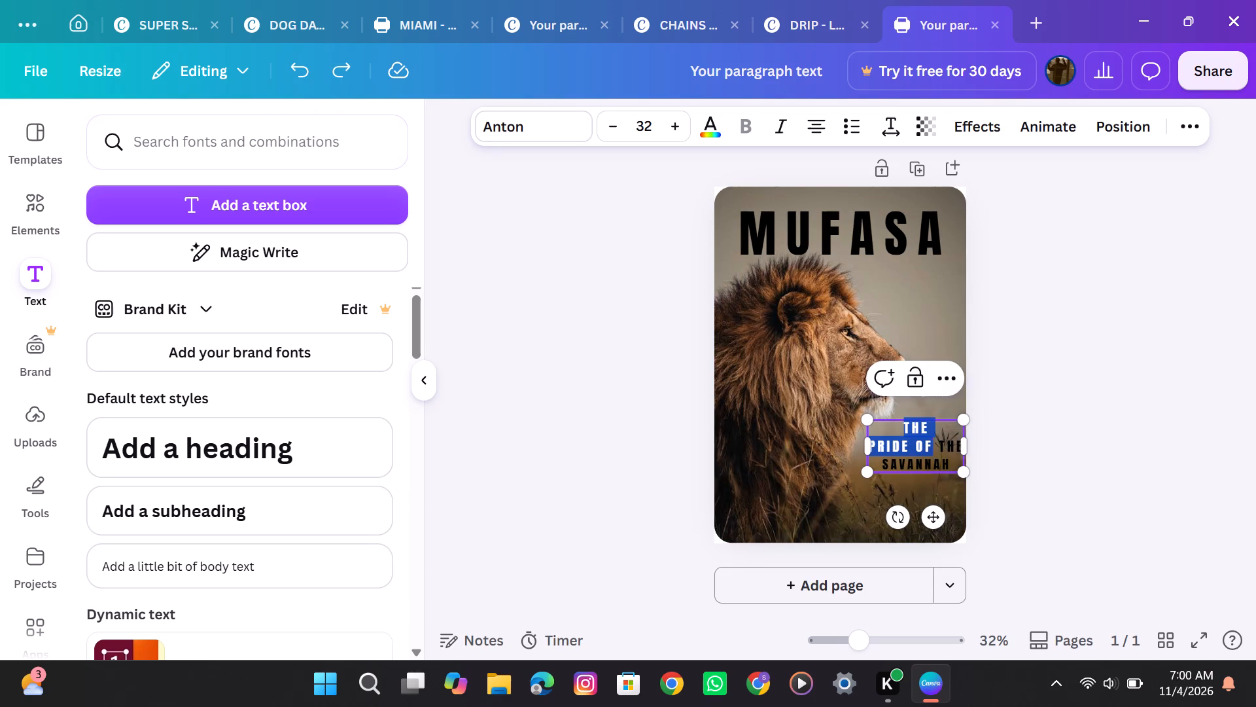
drag(935, 444, 968, 448)
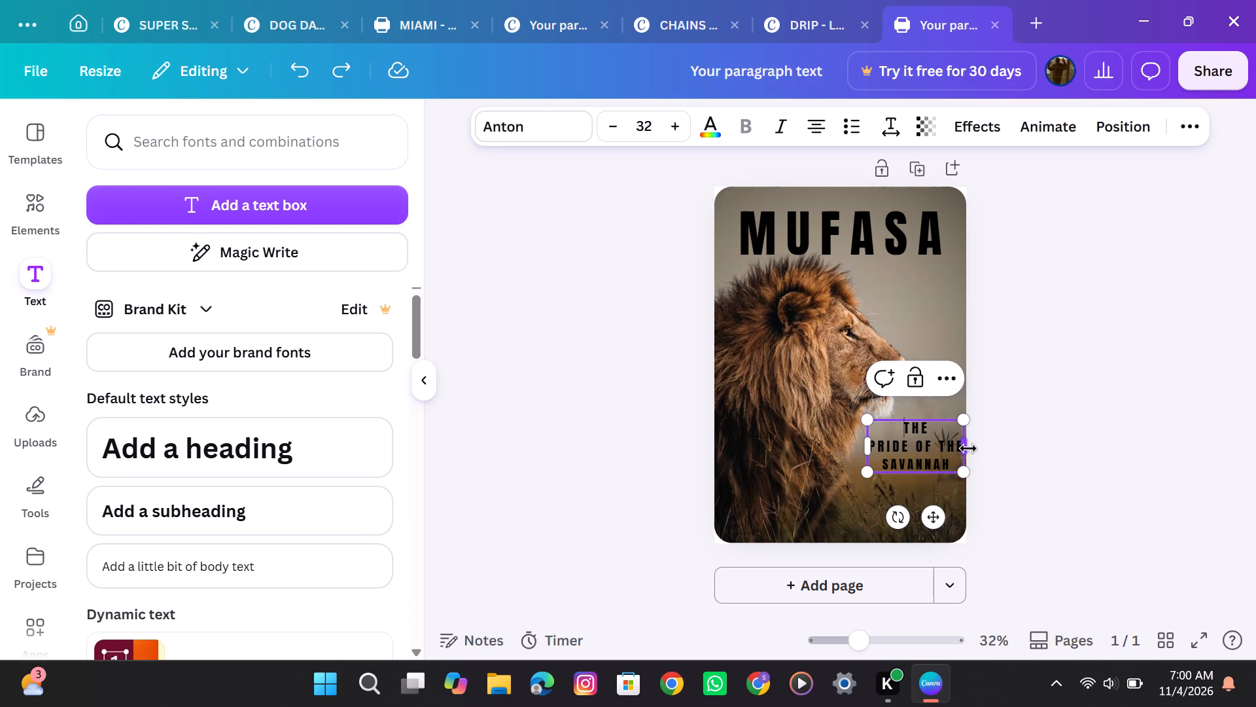
drag(968, 448, 963, 446)
drag(963, 446, 962, 446)
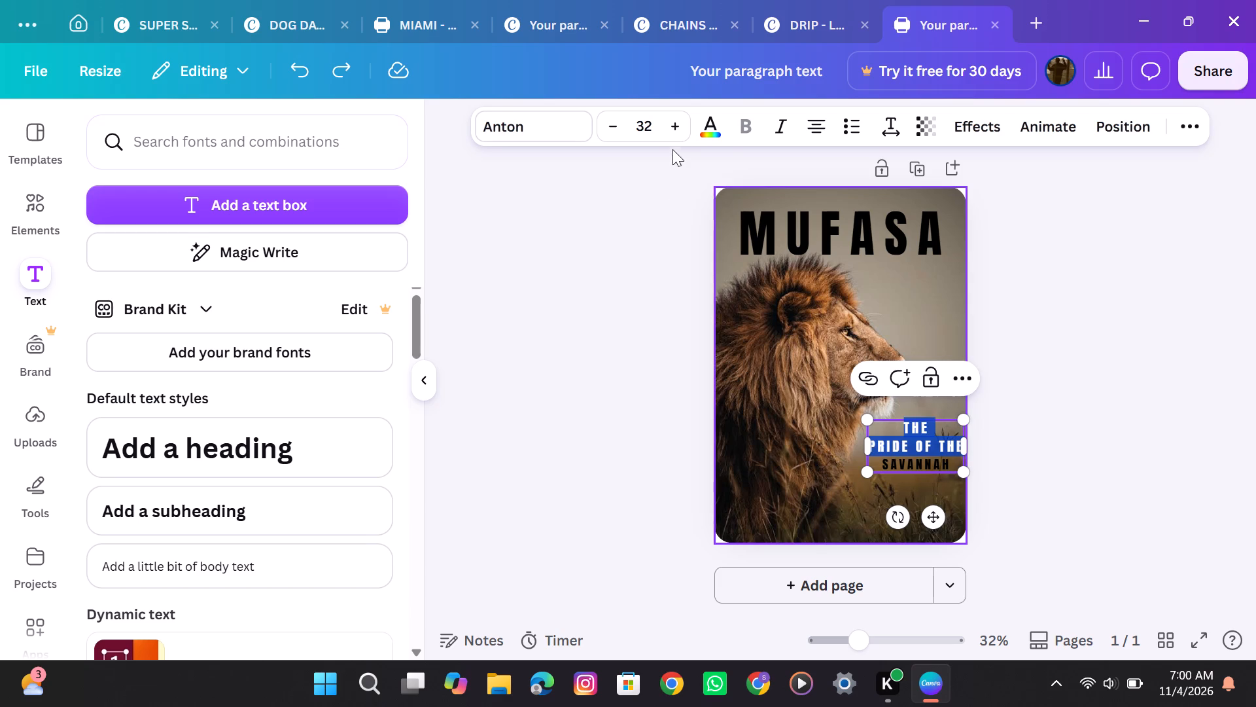
click(678, 133)
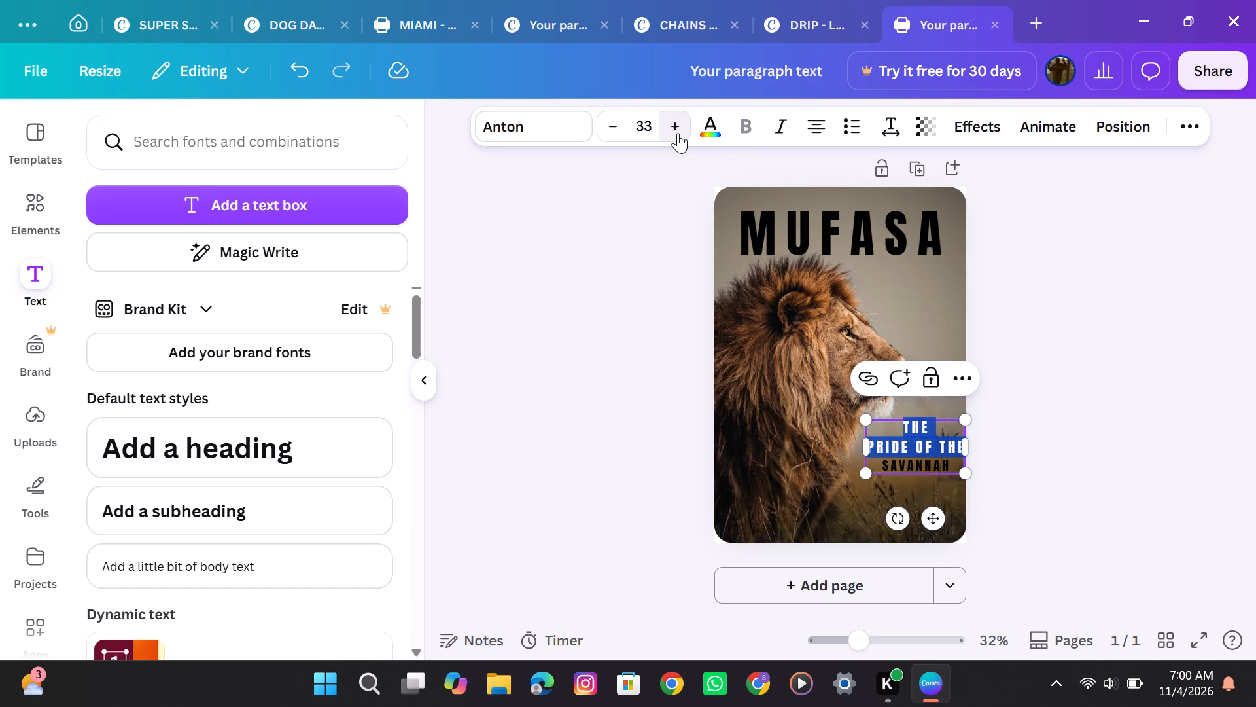
click(575, 316)
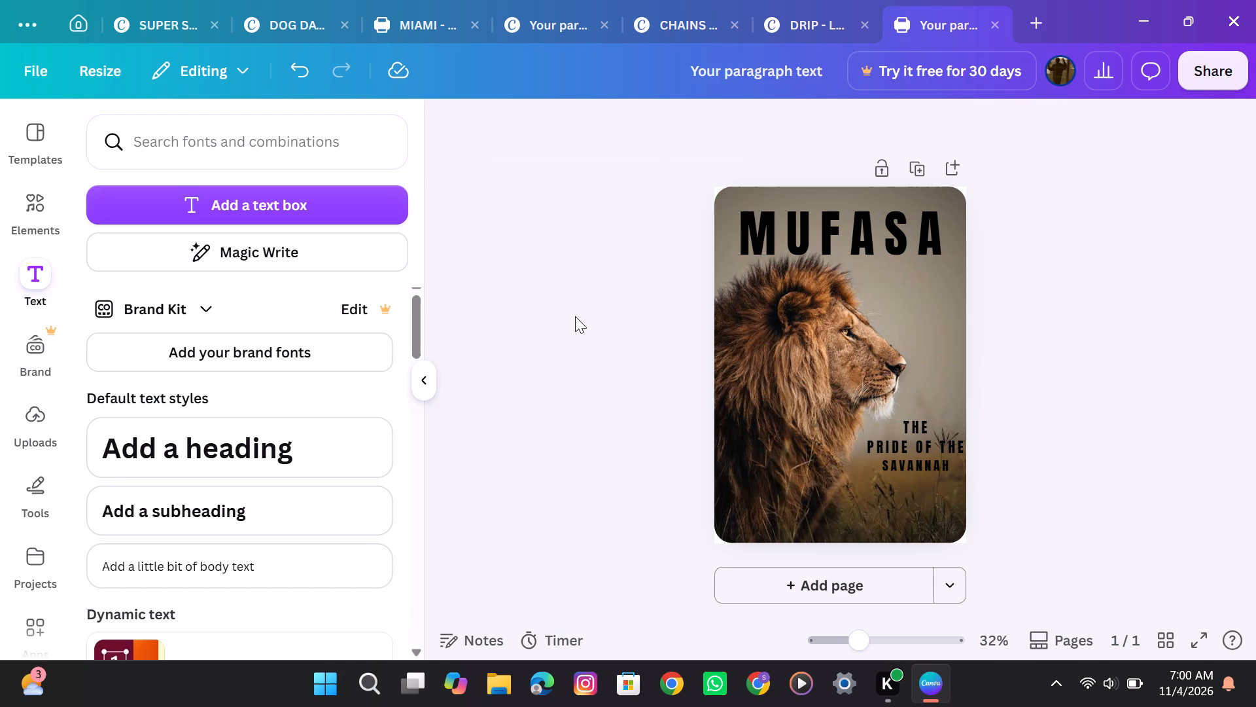
Apply the Outline text effect to the MUFASA title, keeping its default thickness and colour.
click(848, 225)
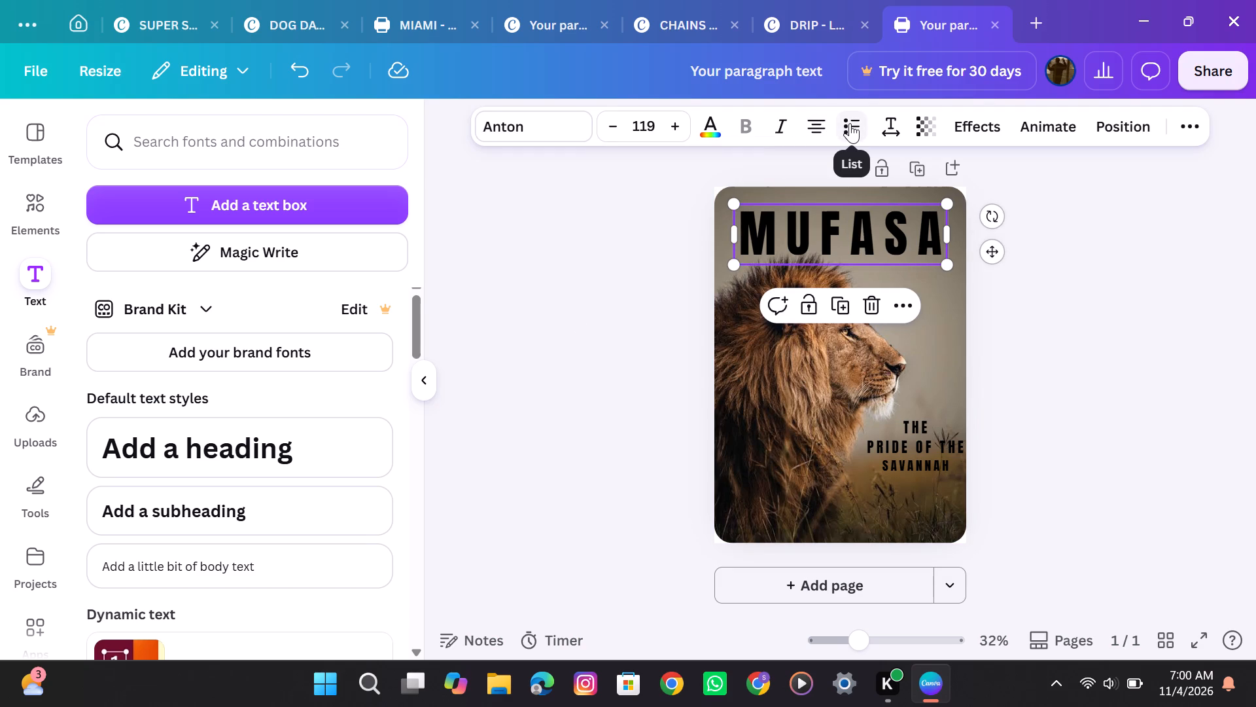
click(887, 123)
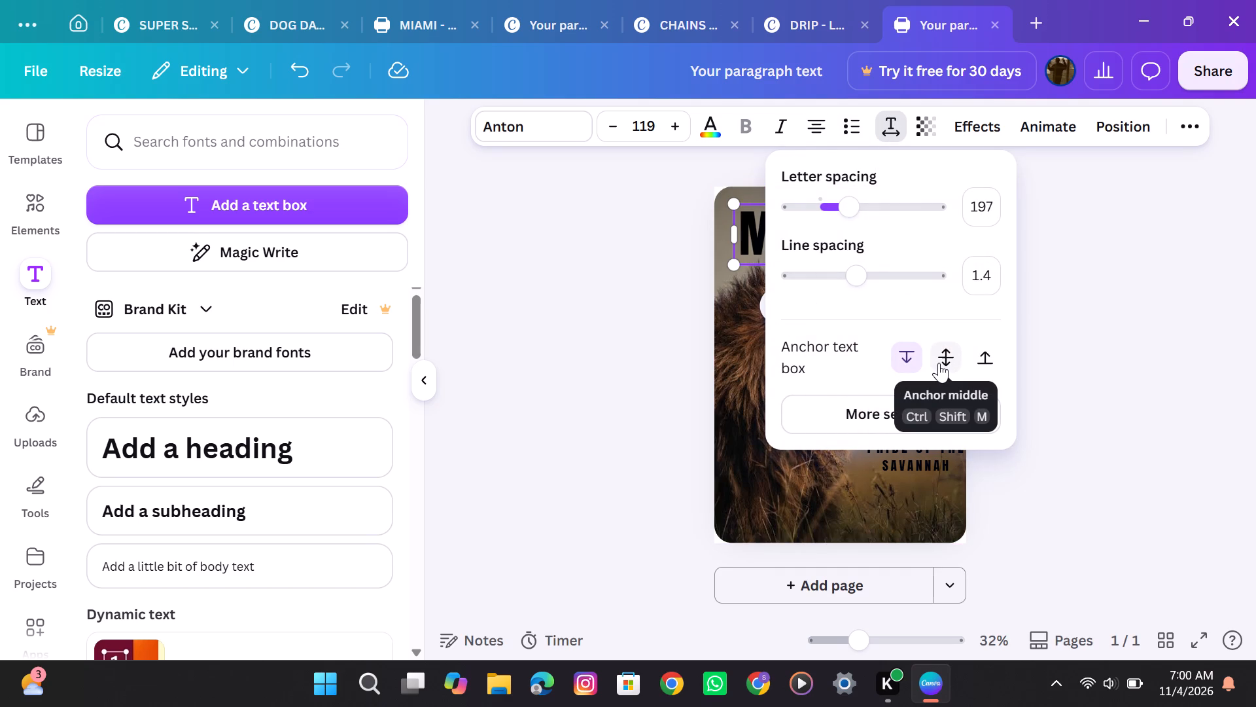
click(620, 247)
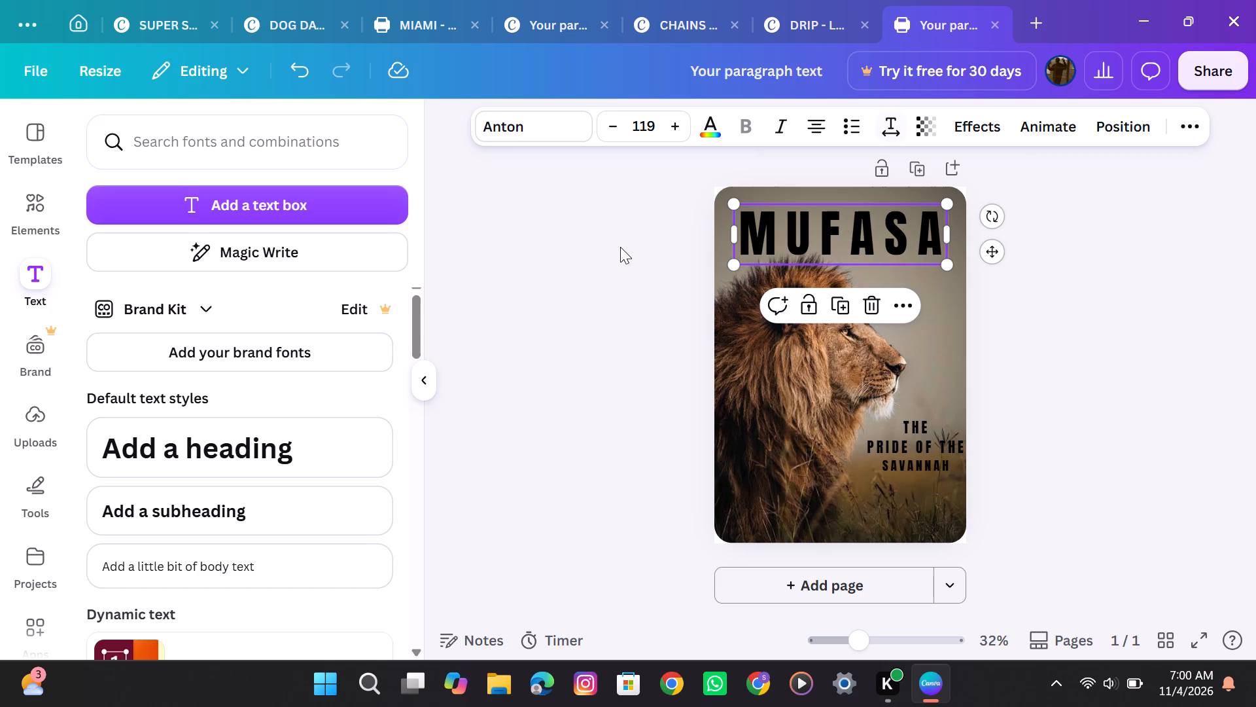
click(981, 126)
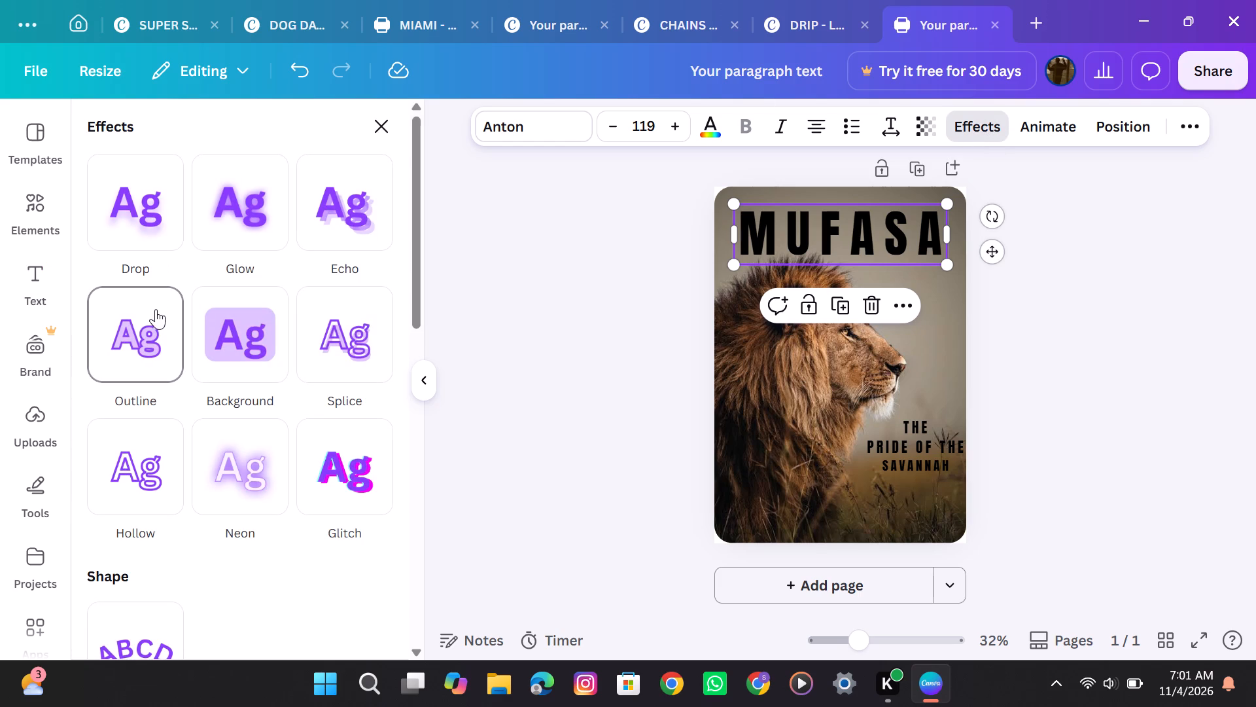
click(154, 310)
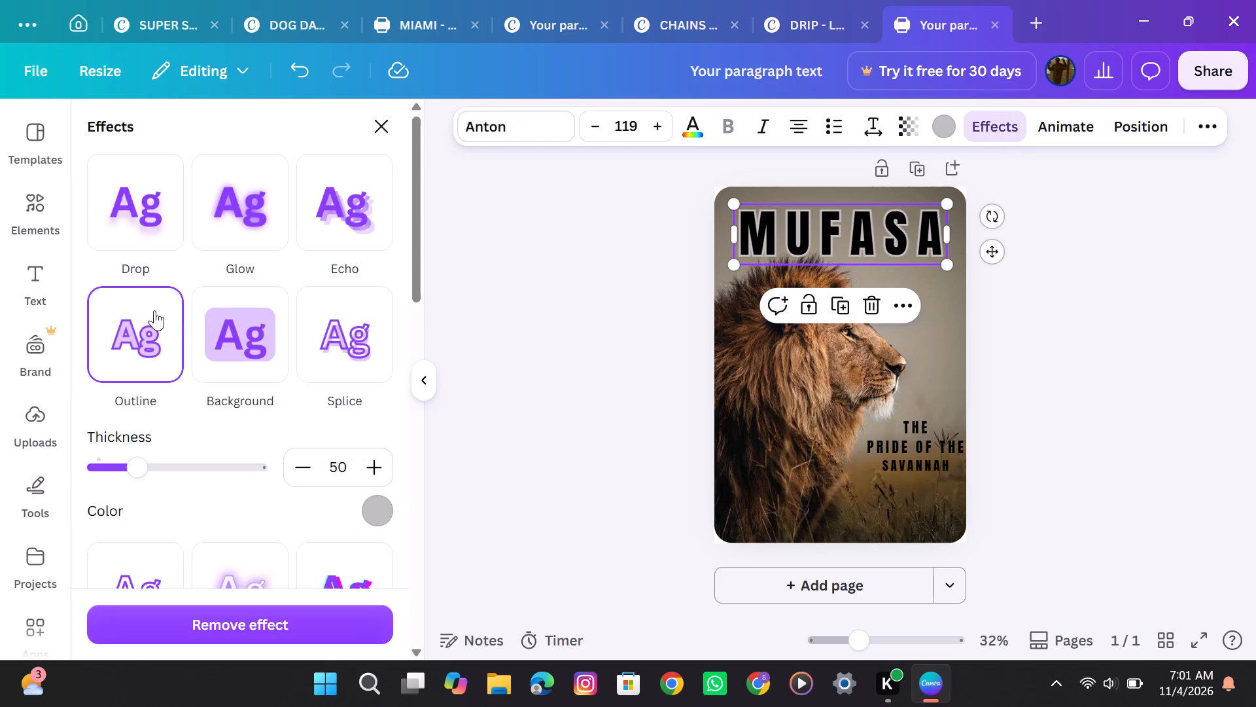
click(531, 360)
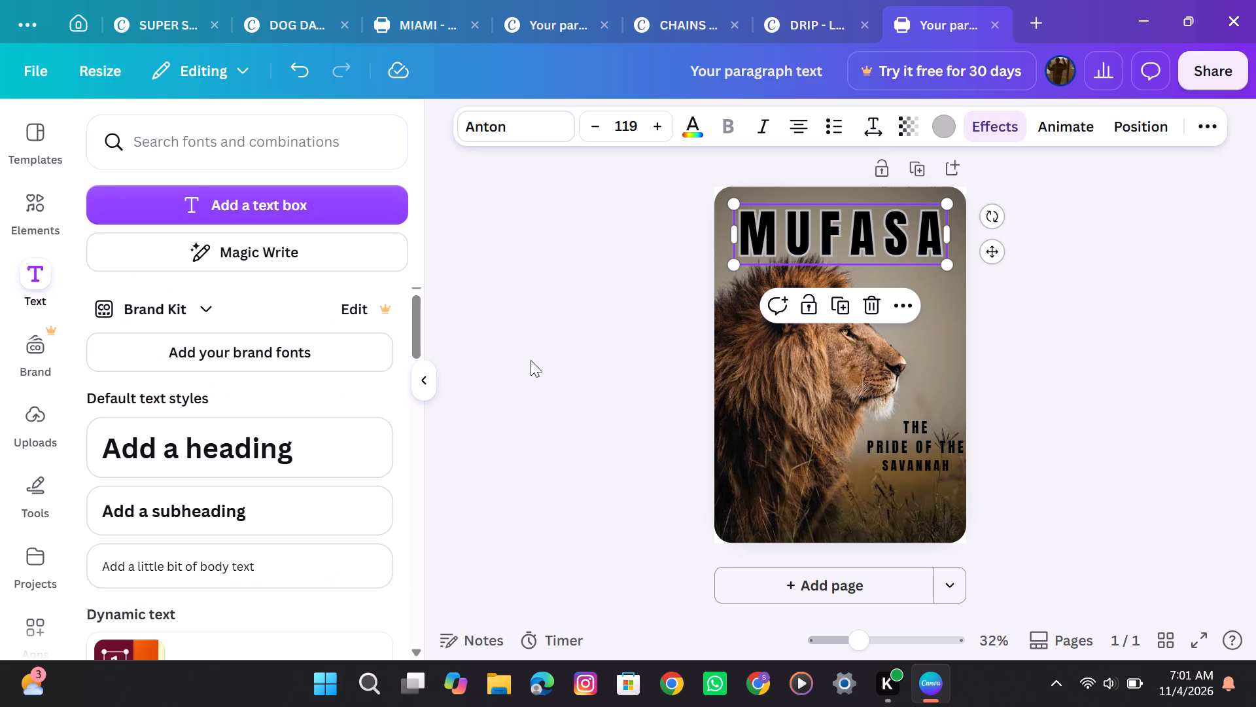
click(531, 360)
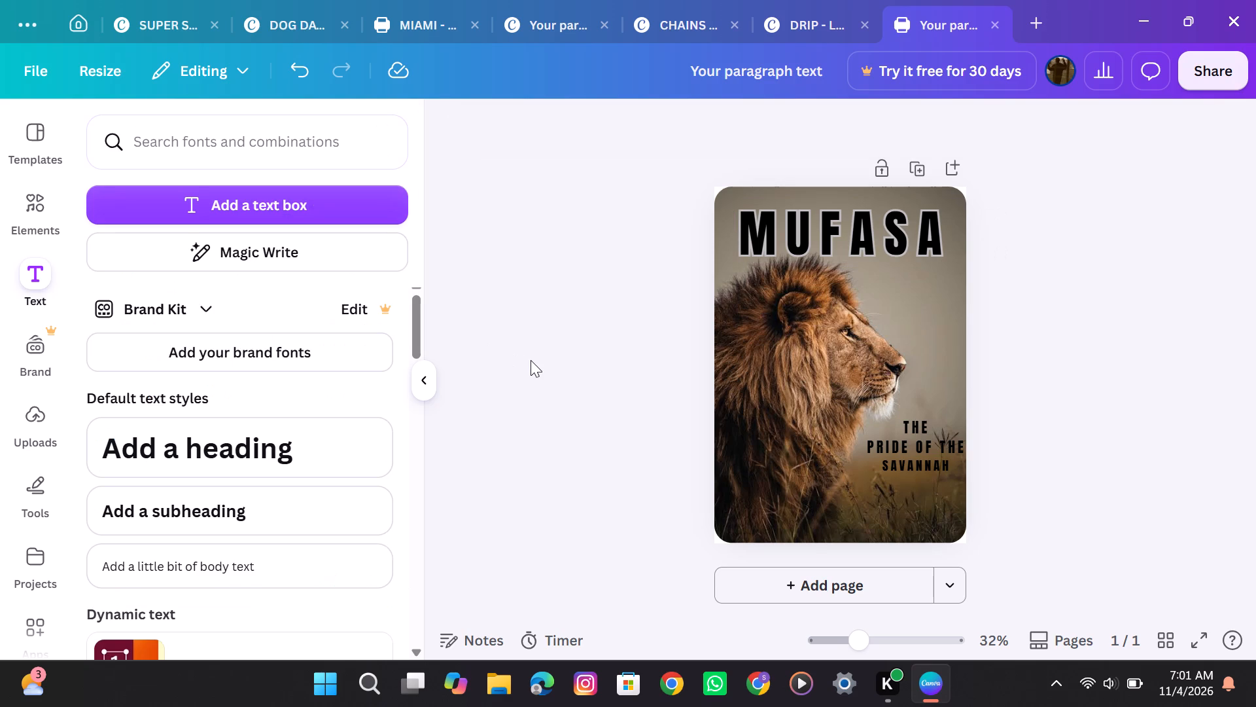
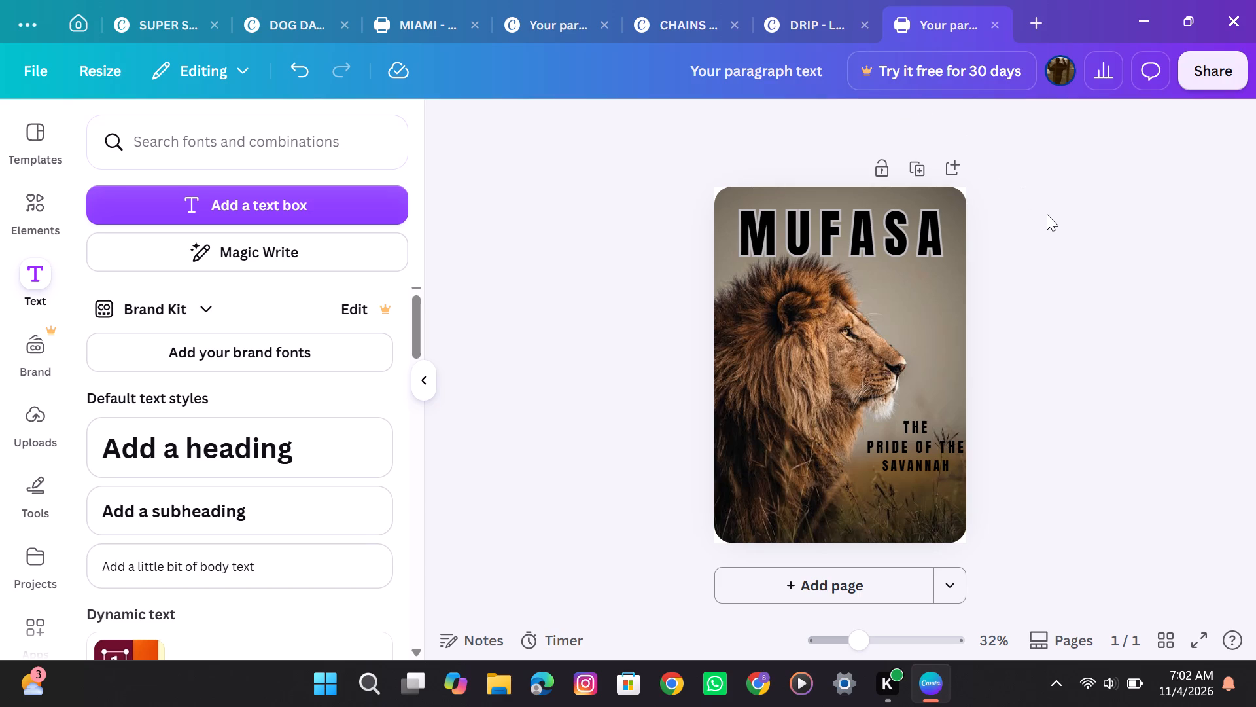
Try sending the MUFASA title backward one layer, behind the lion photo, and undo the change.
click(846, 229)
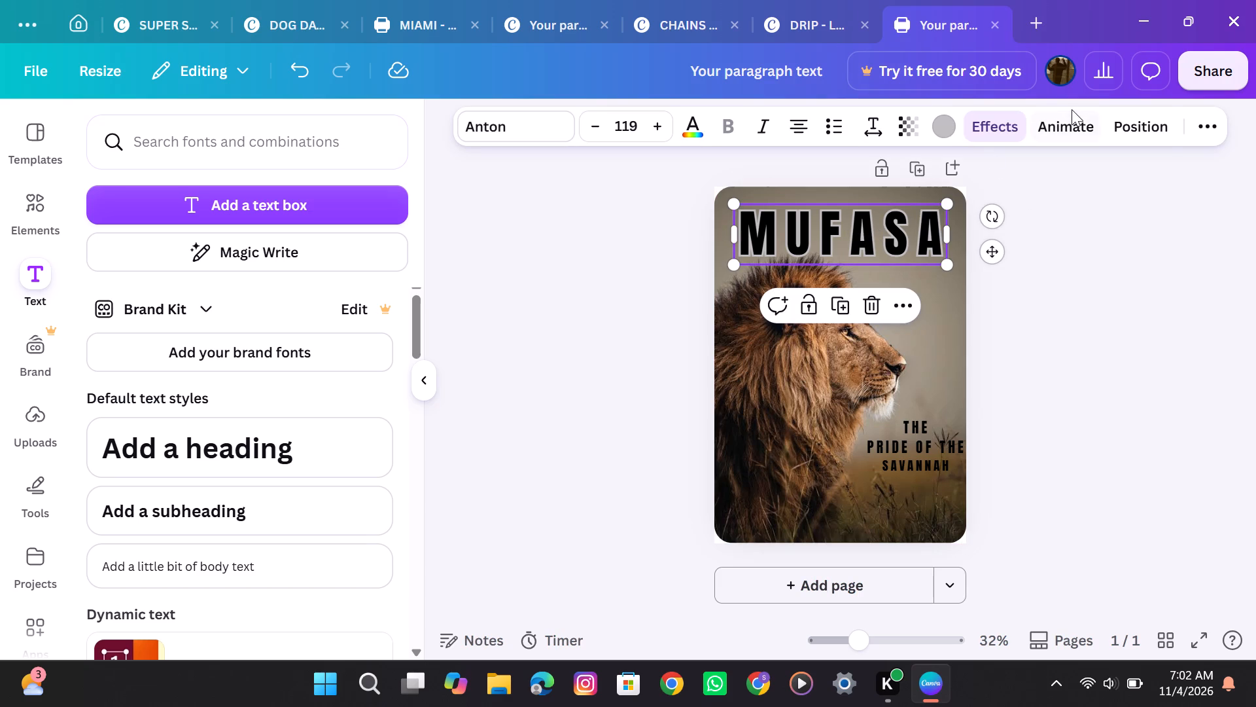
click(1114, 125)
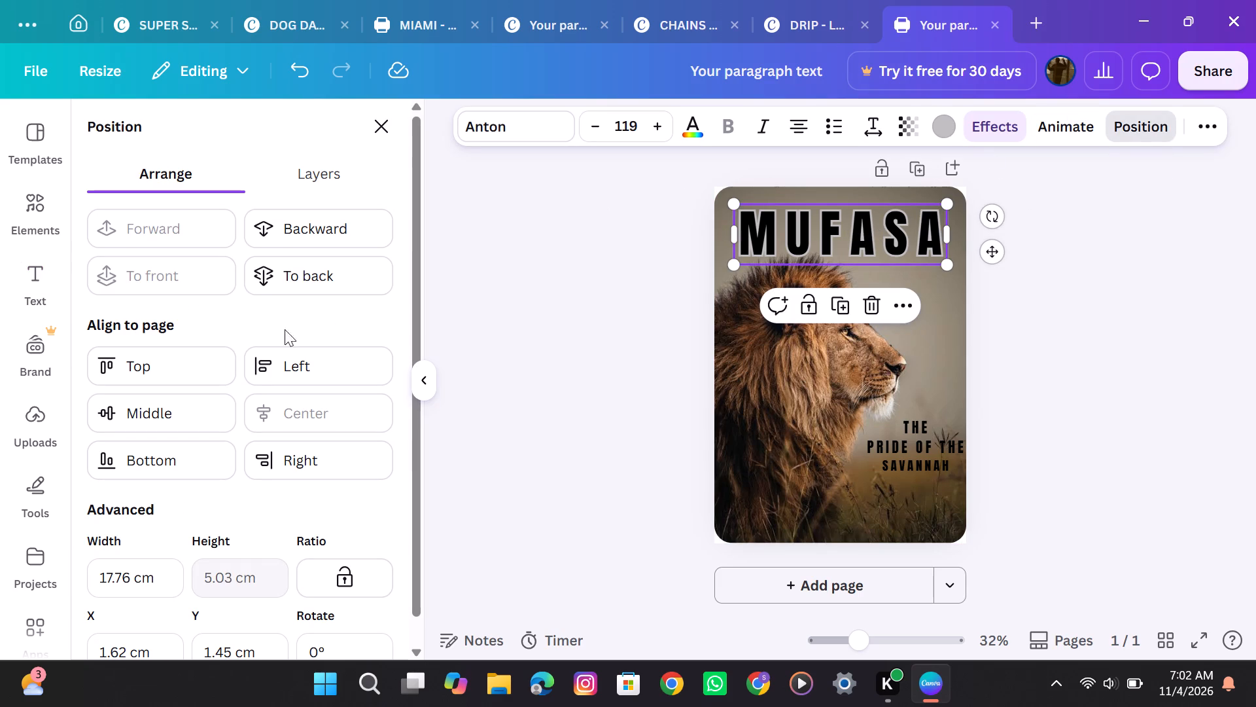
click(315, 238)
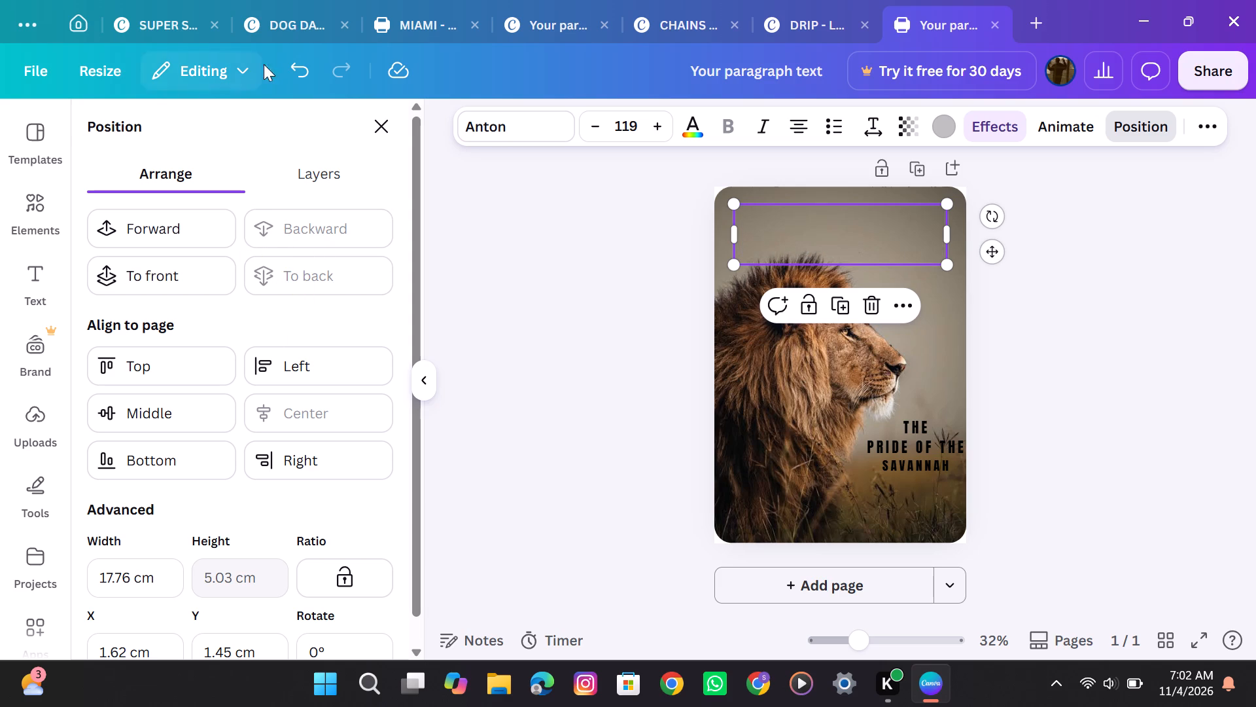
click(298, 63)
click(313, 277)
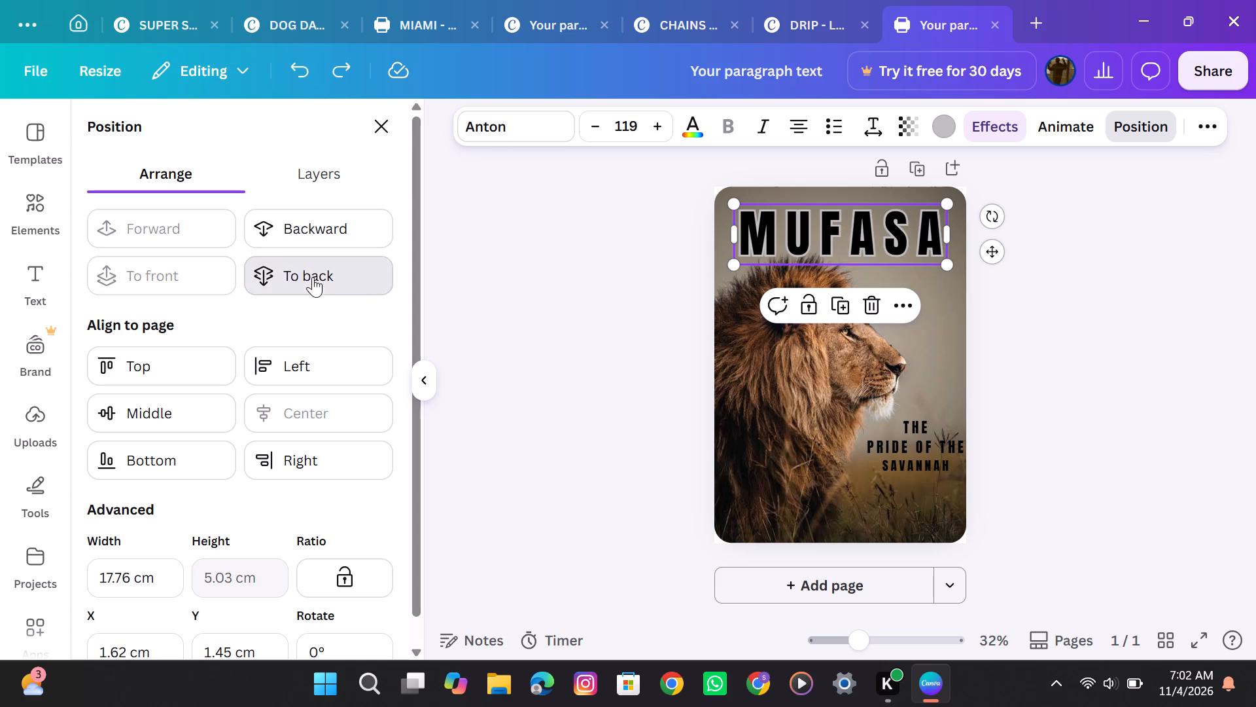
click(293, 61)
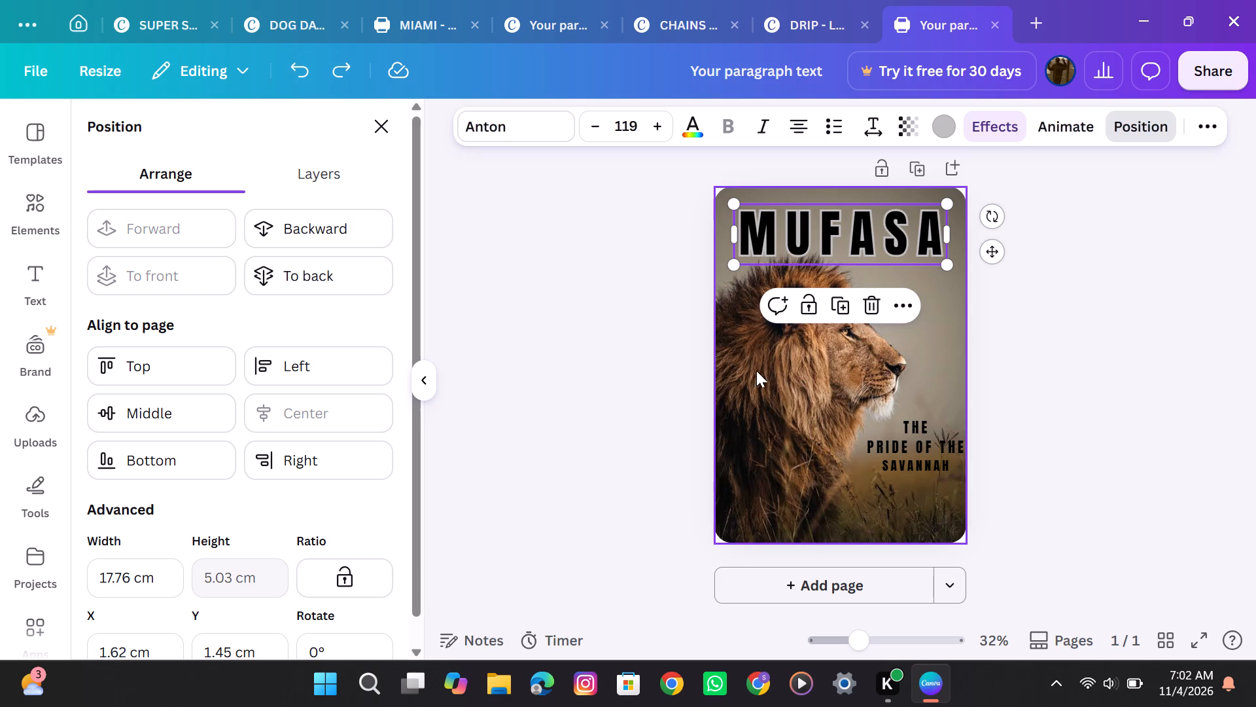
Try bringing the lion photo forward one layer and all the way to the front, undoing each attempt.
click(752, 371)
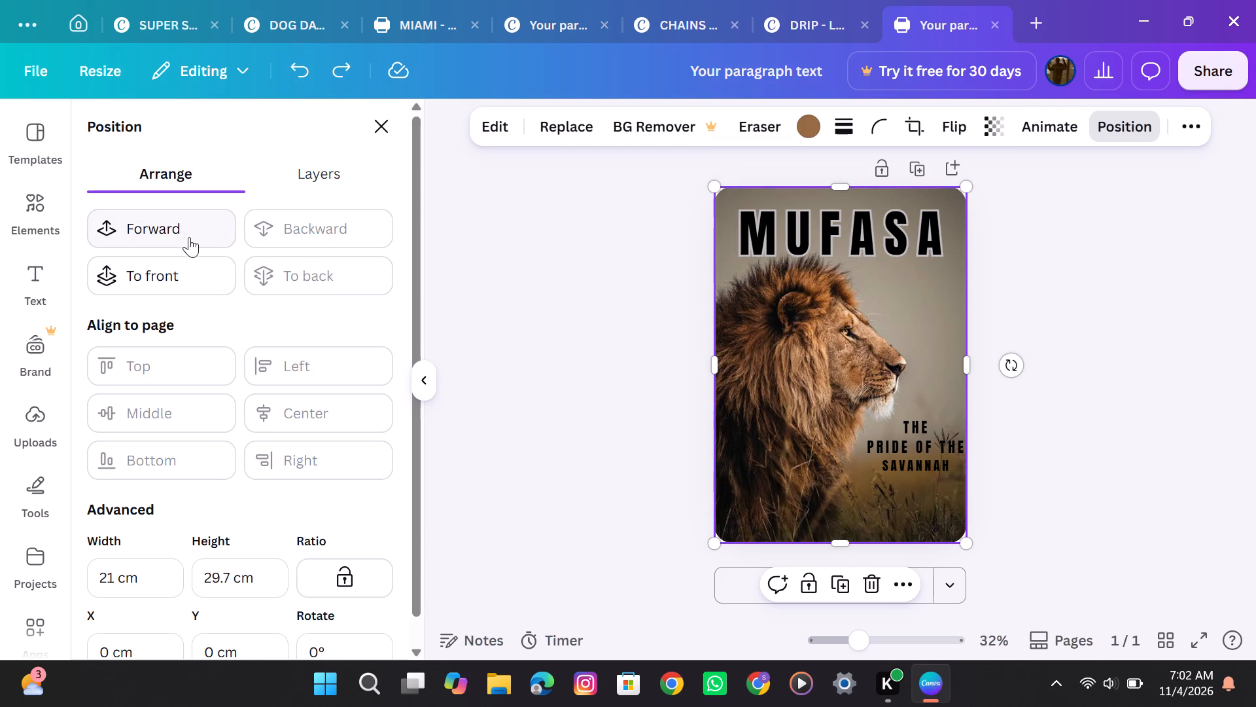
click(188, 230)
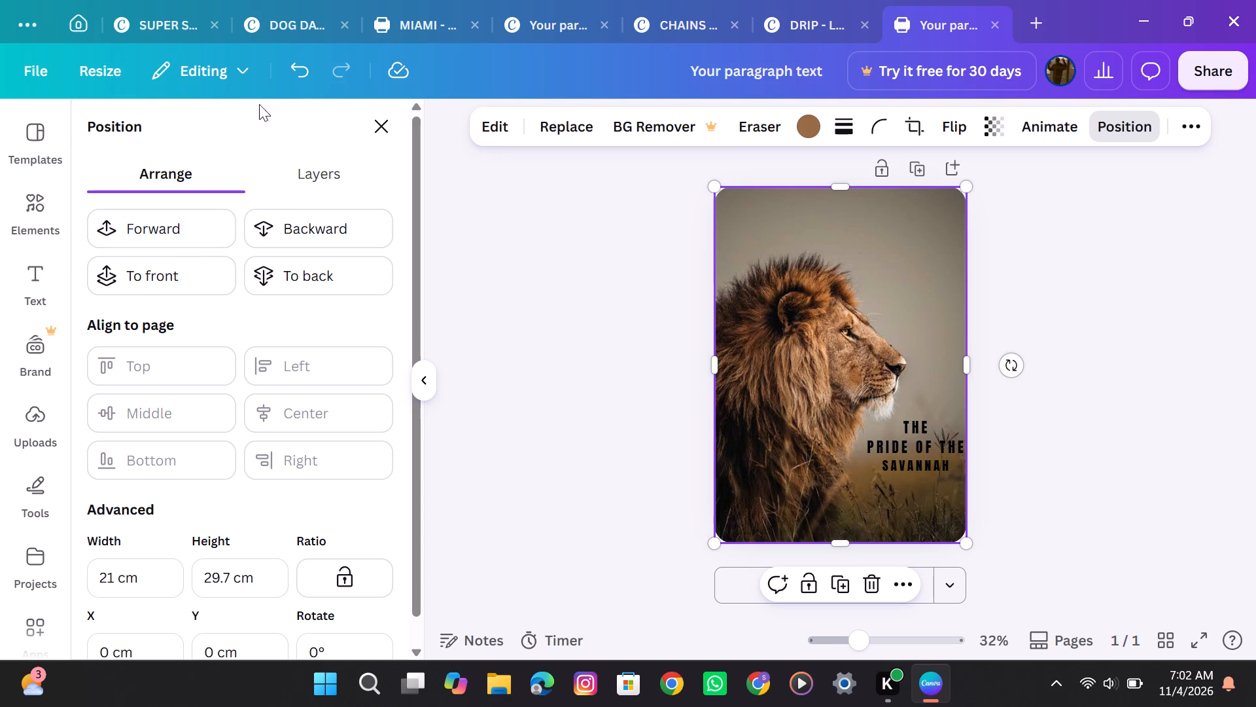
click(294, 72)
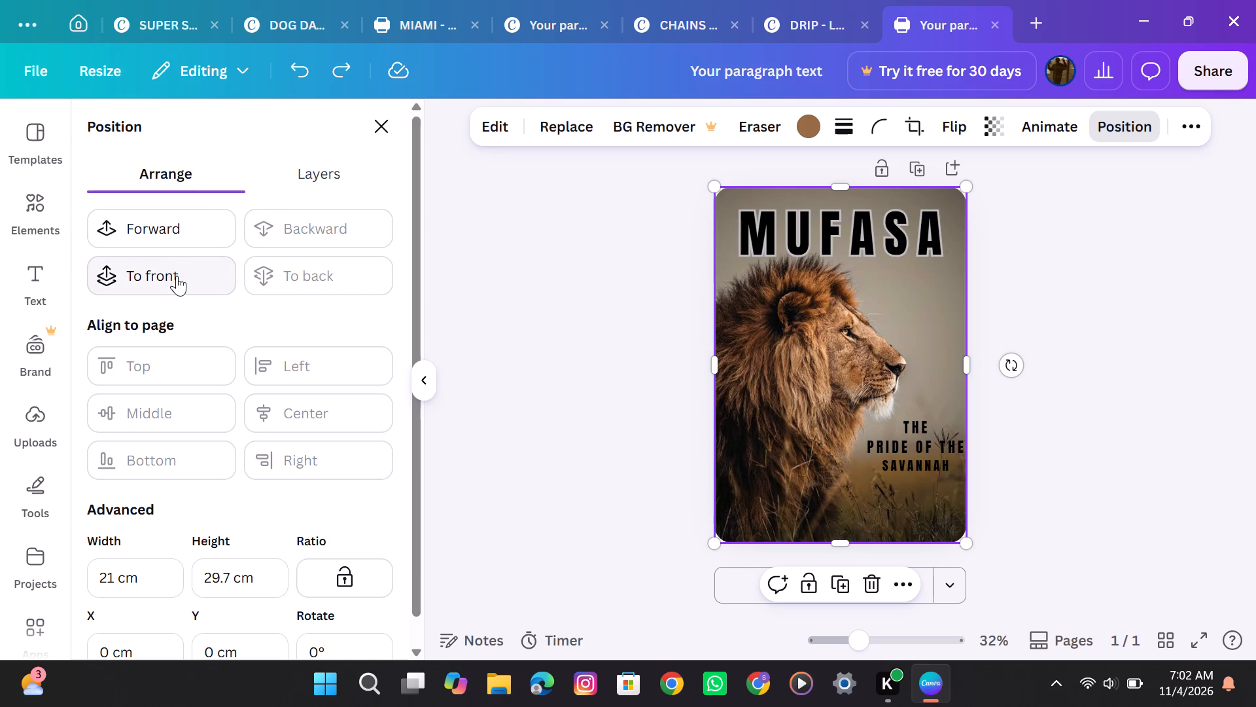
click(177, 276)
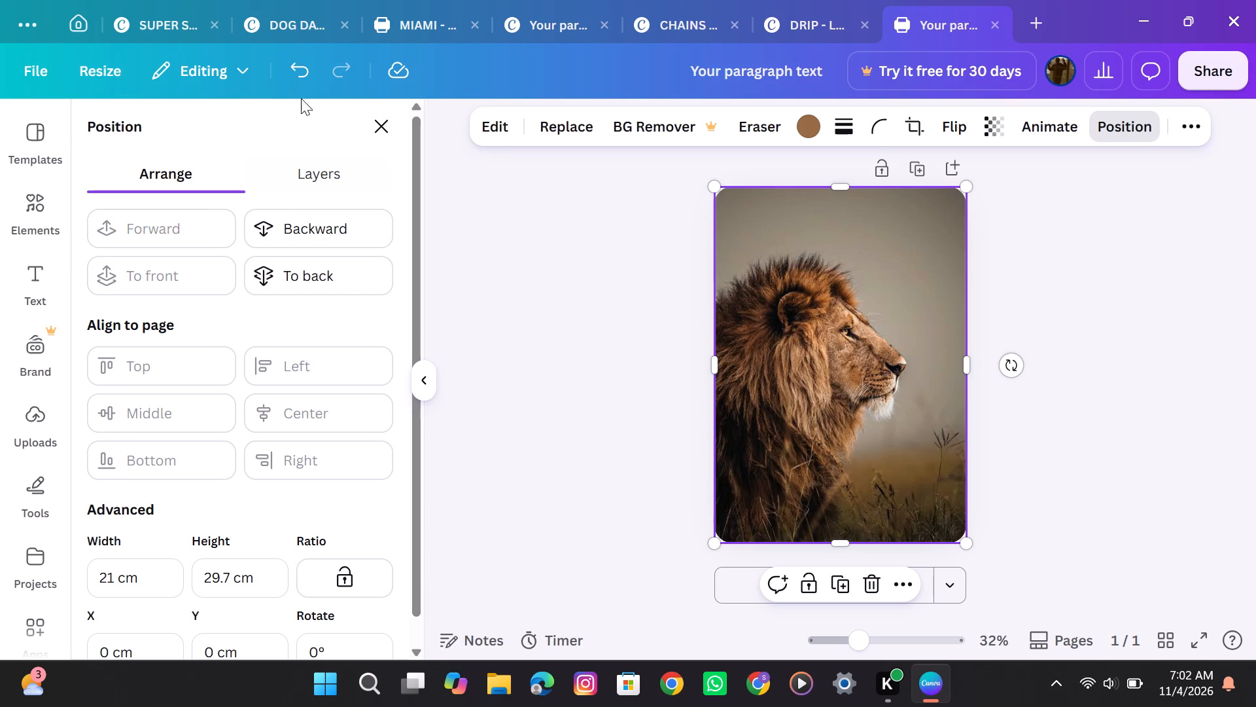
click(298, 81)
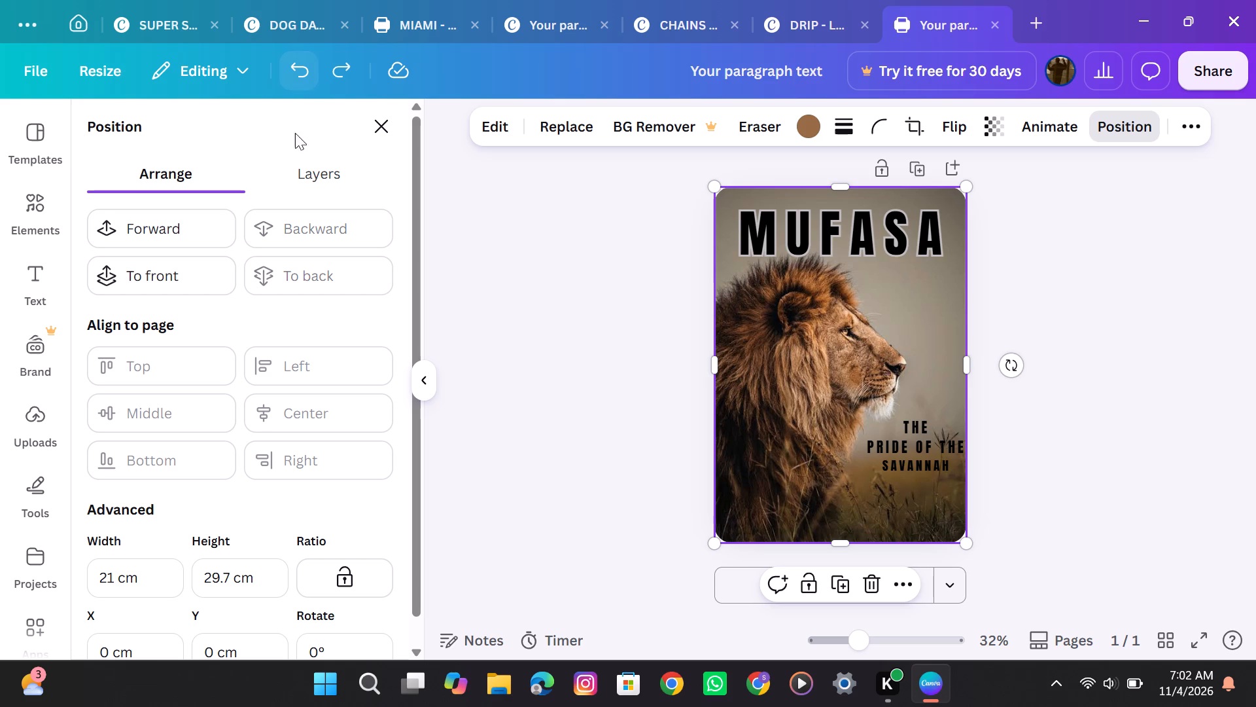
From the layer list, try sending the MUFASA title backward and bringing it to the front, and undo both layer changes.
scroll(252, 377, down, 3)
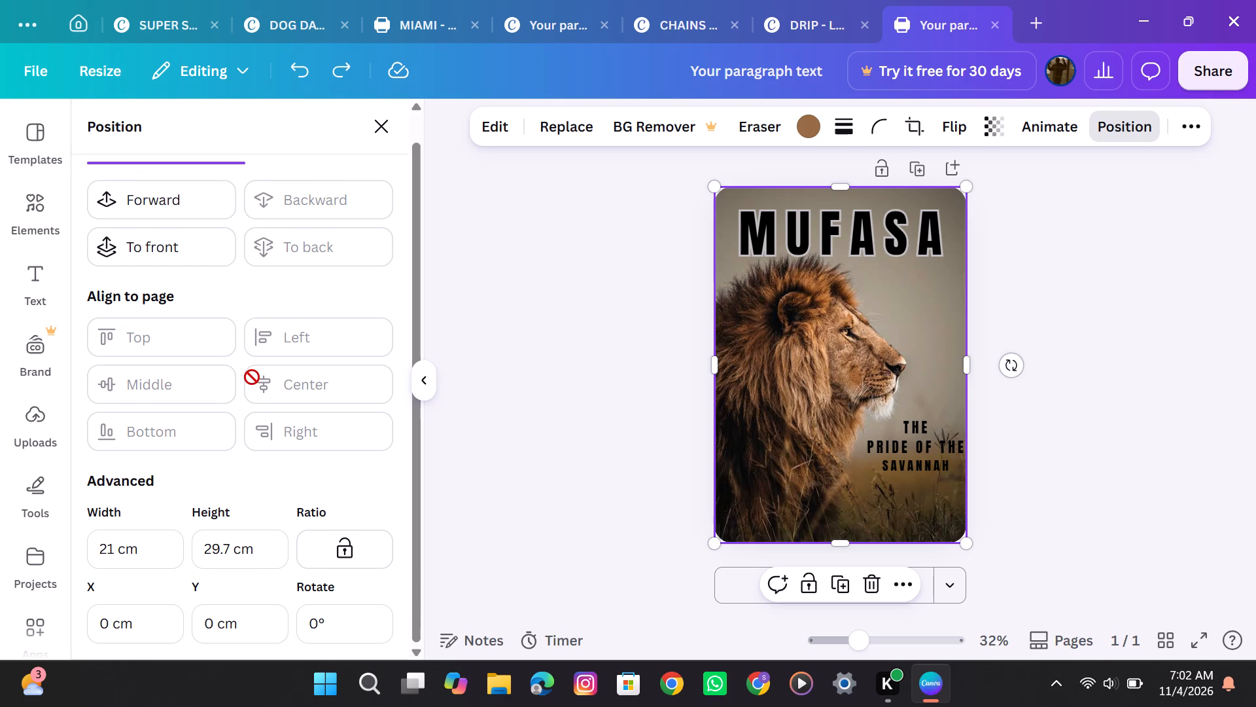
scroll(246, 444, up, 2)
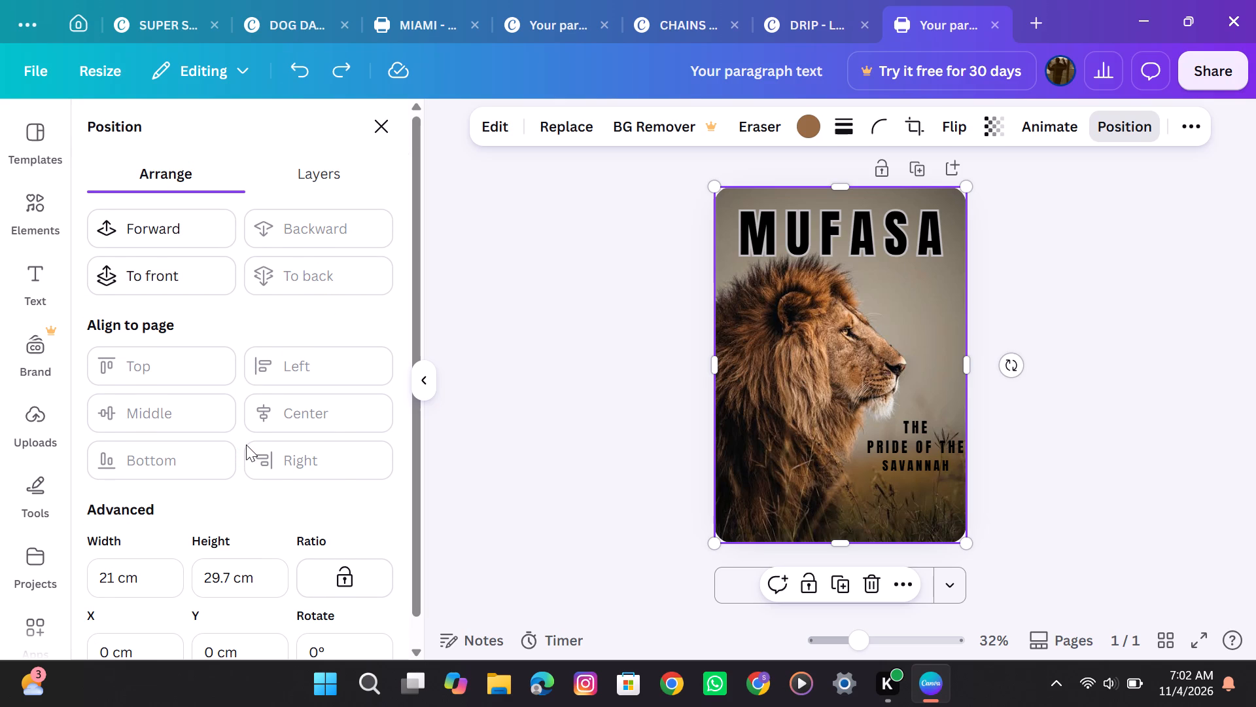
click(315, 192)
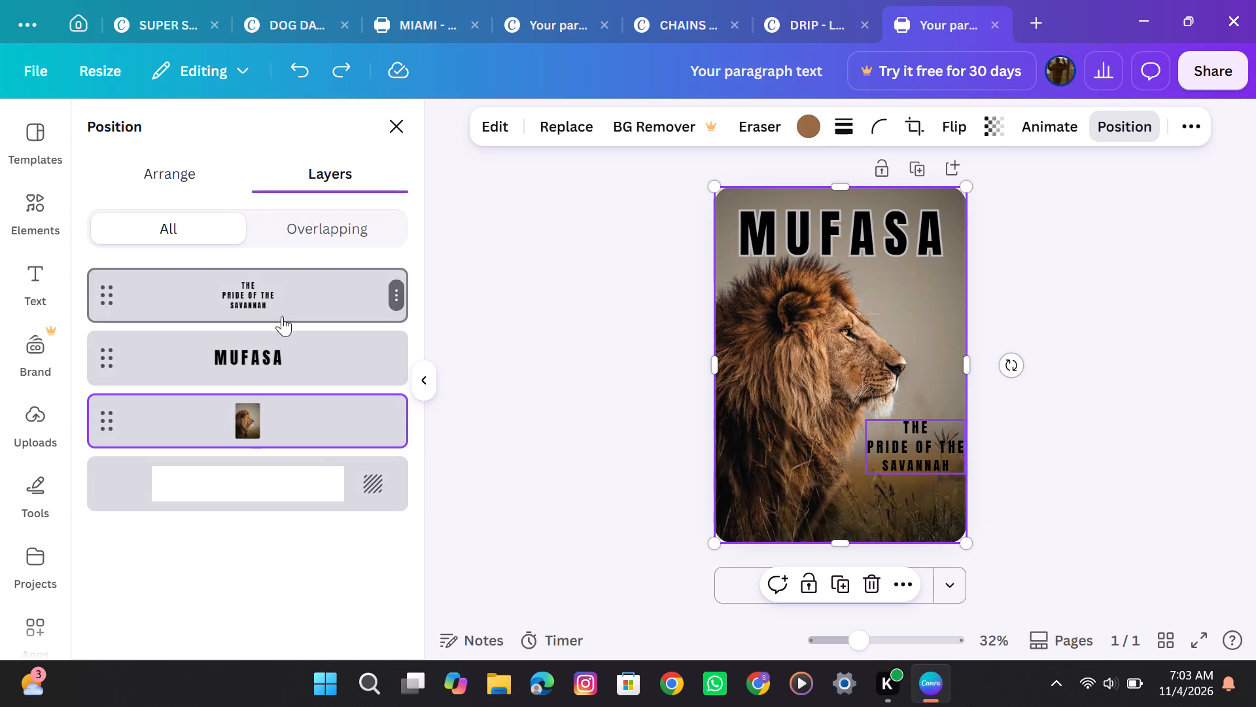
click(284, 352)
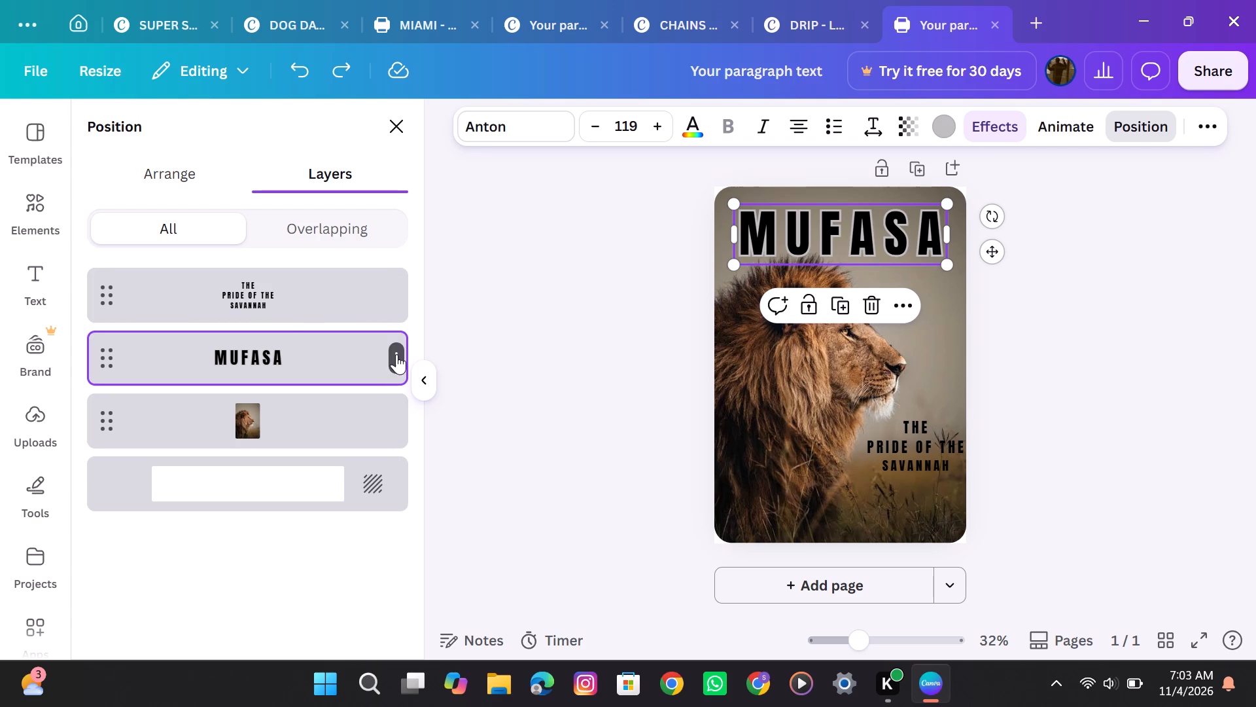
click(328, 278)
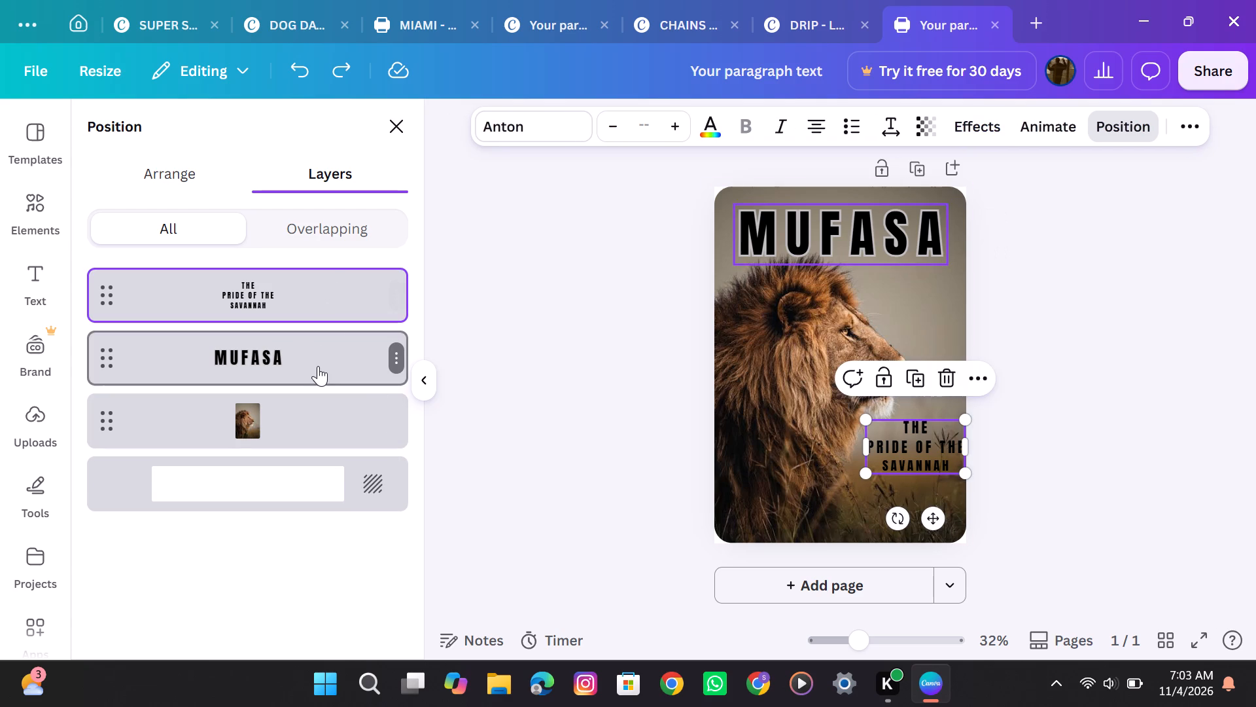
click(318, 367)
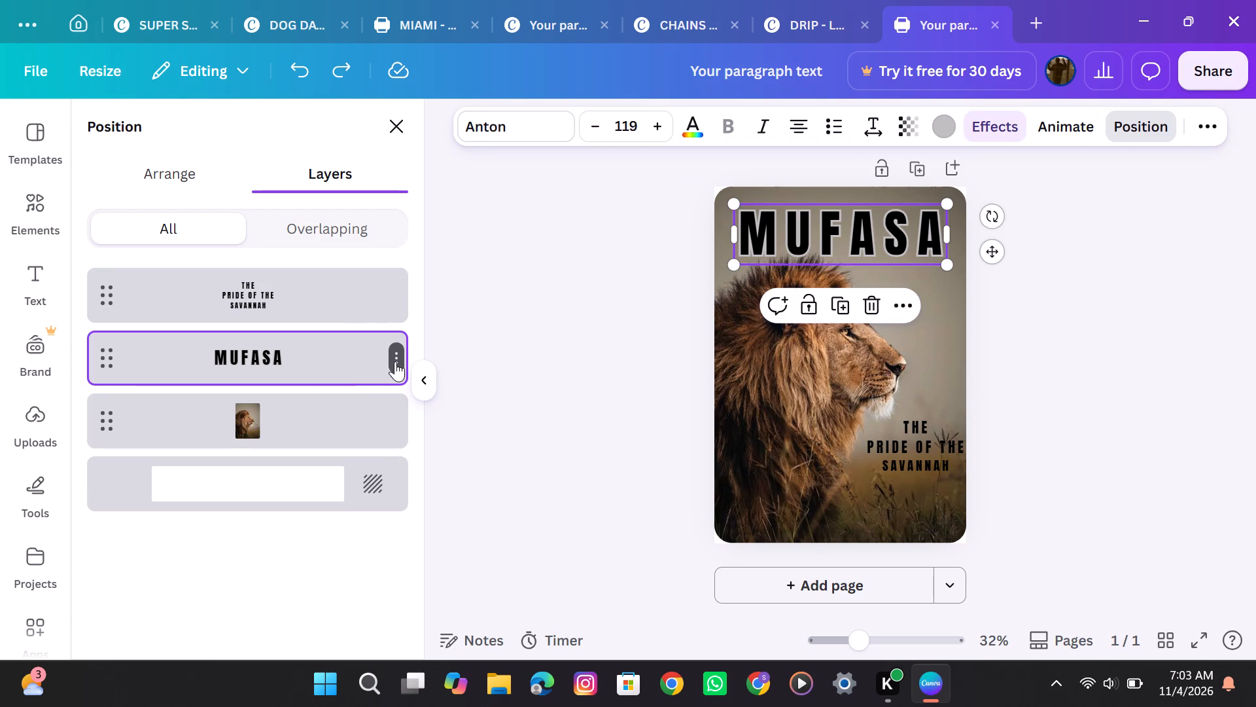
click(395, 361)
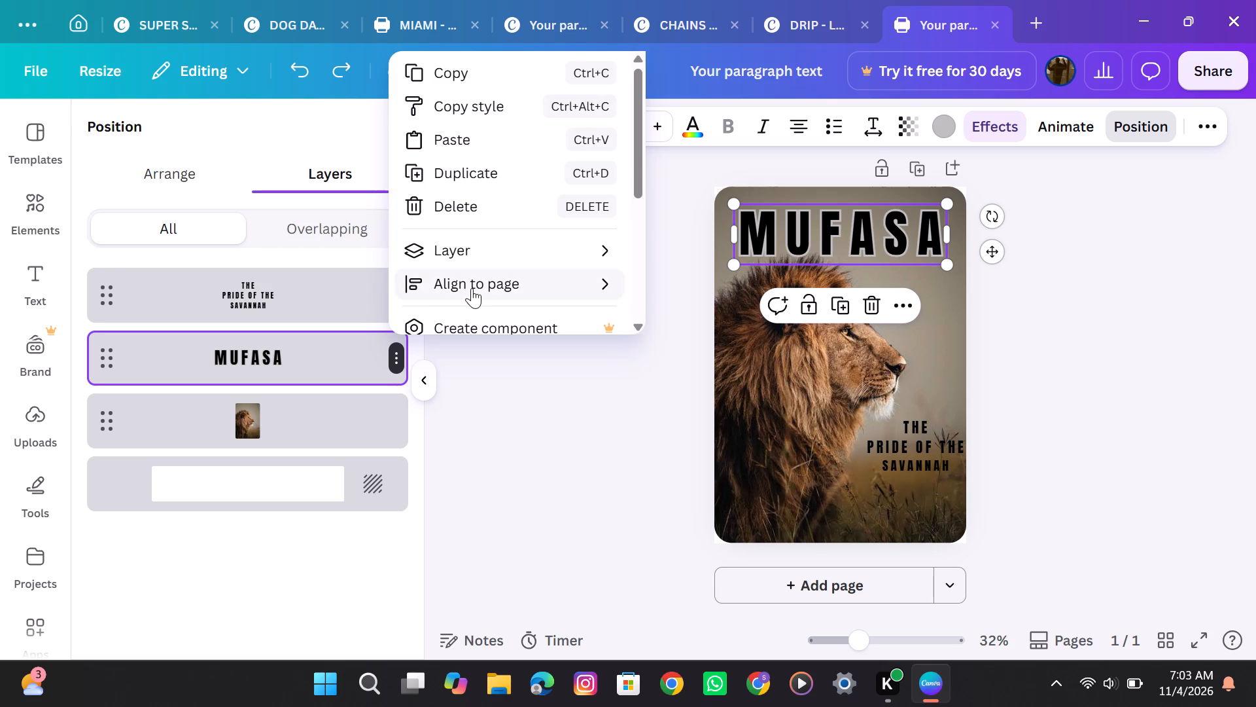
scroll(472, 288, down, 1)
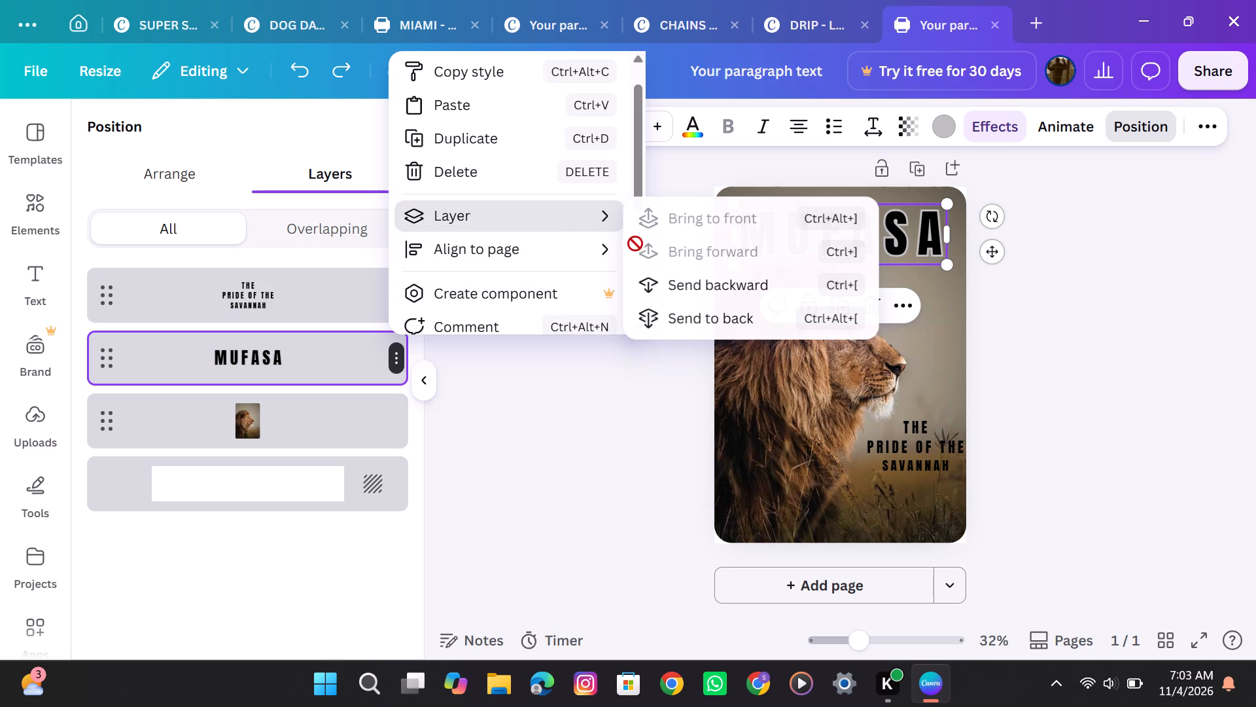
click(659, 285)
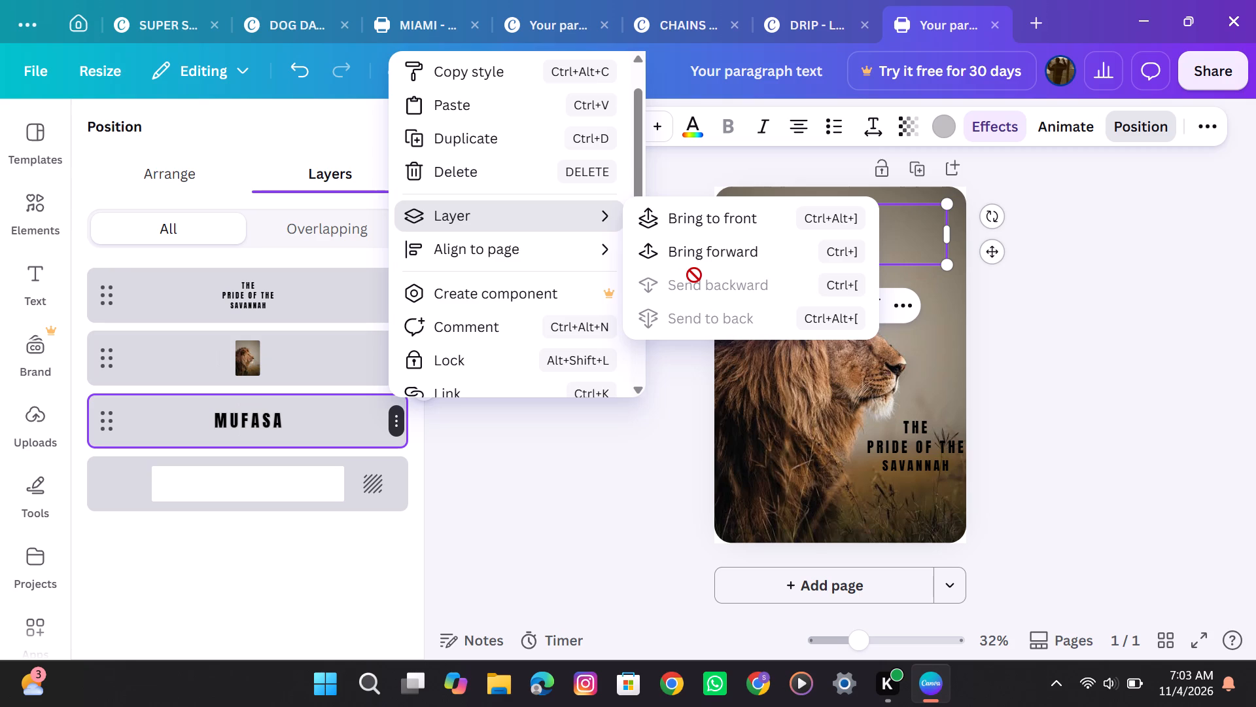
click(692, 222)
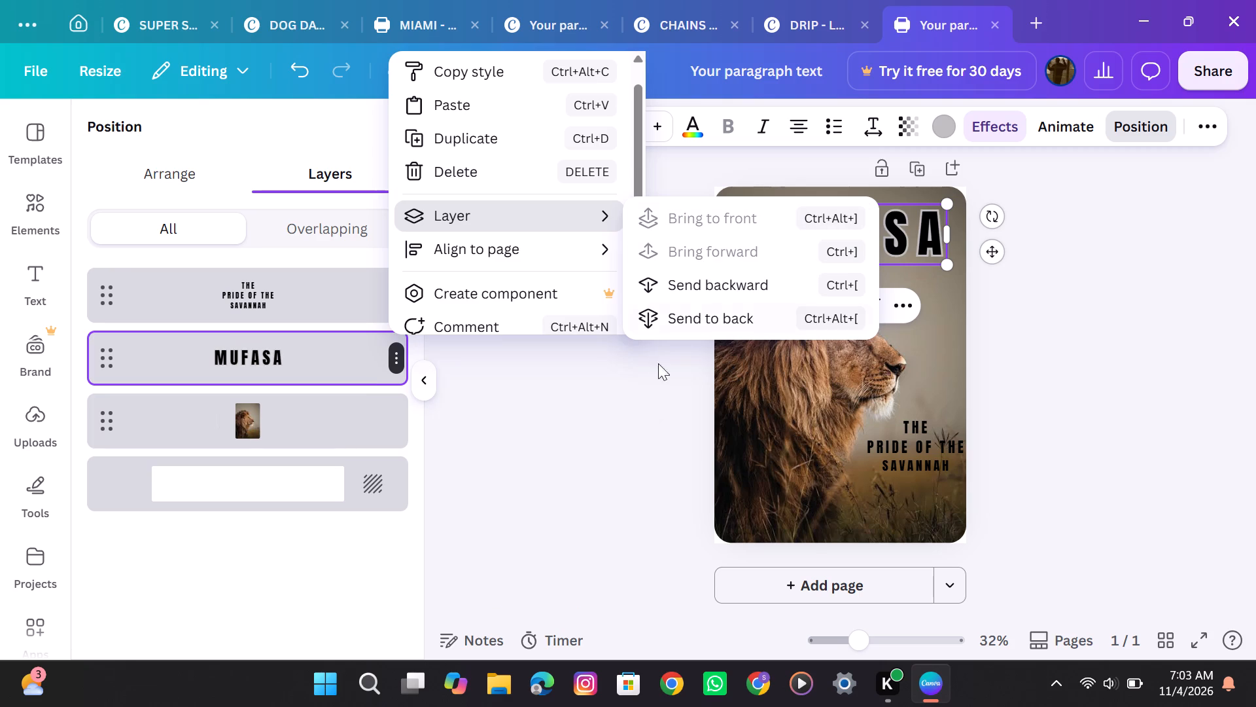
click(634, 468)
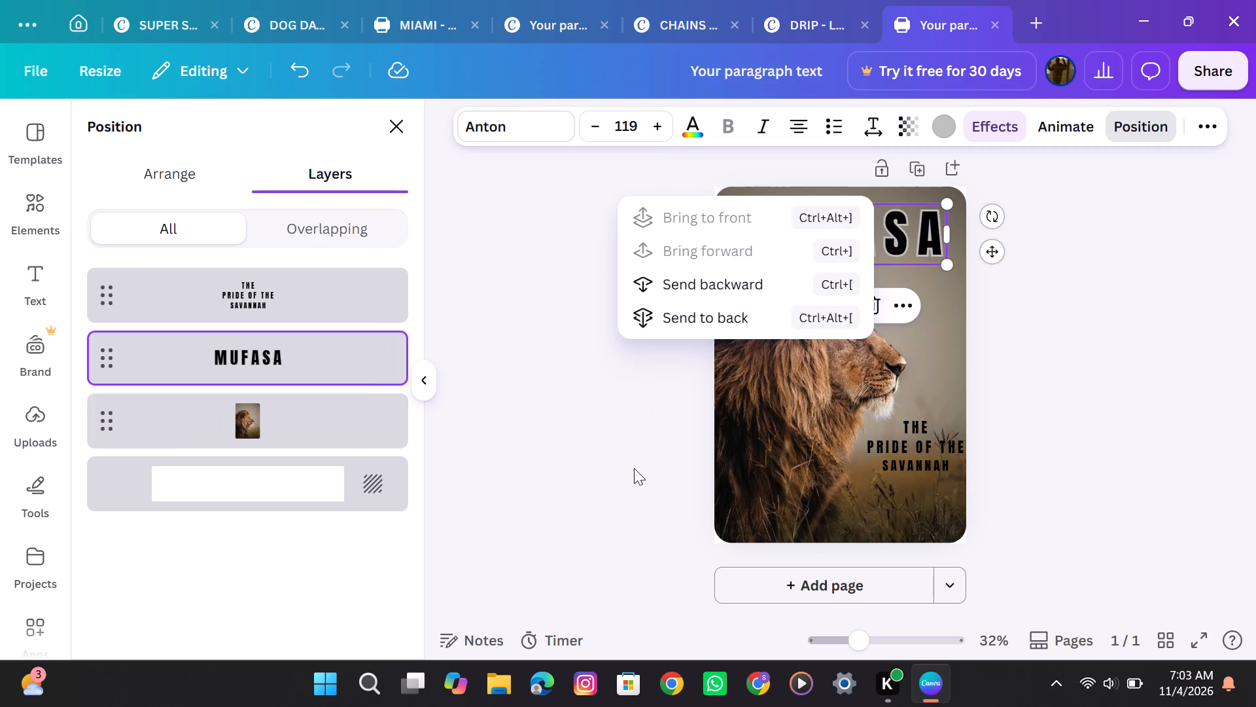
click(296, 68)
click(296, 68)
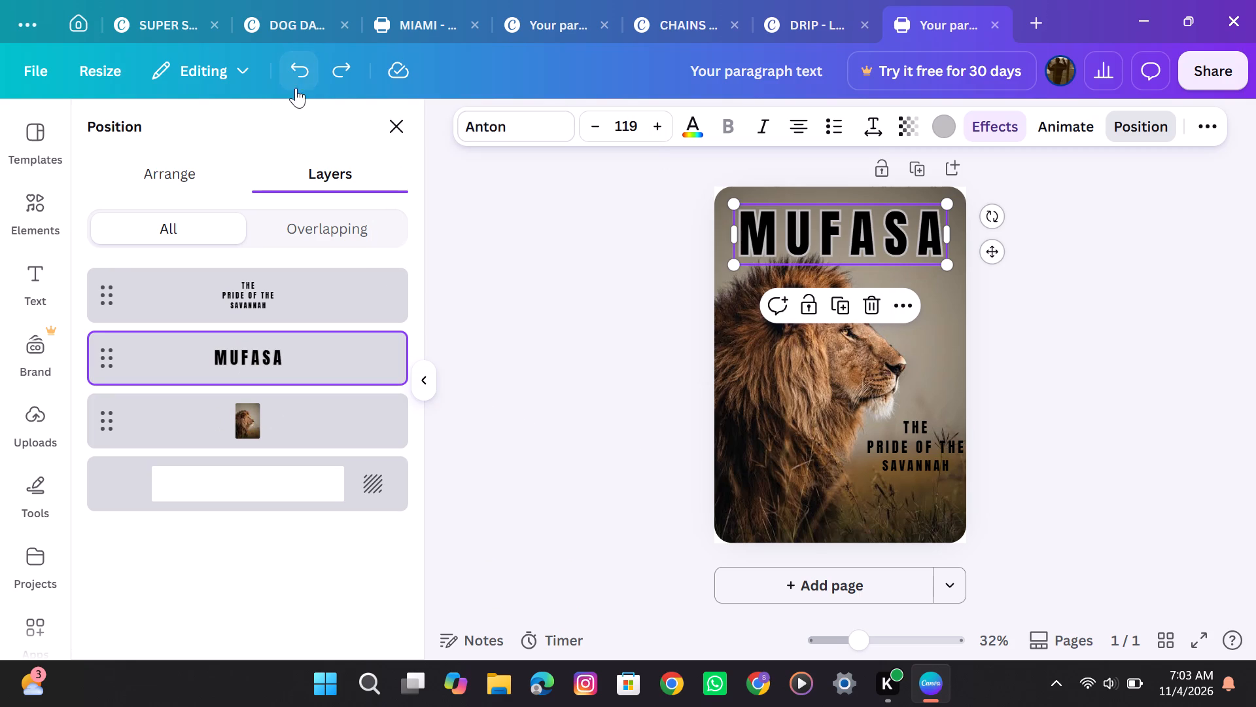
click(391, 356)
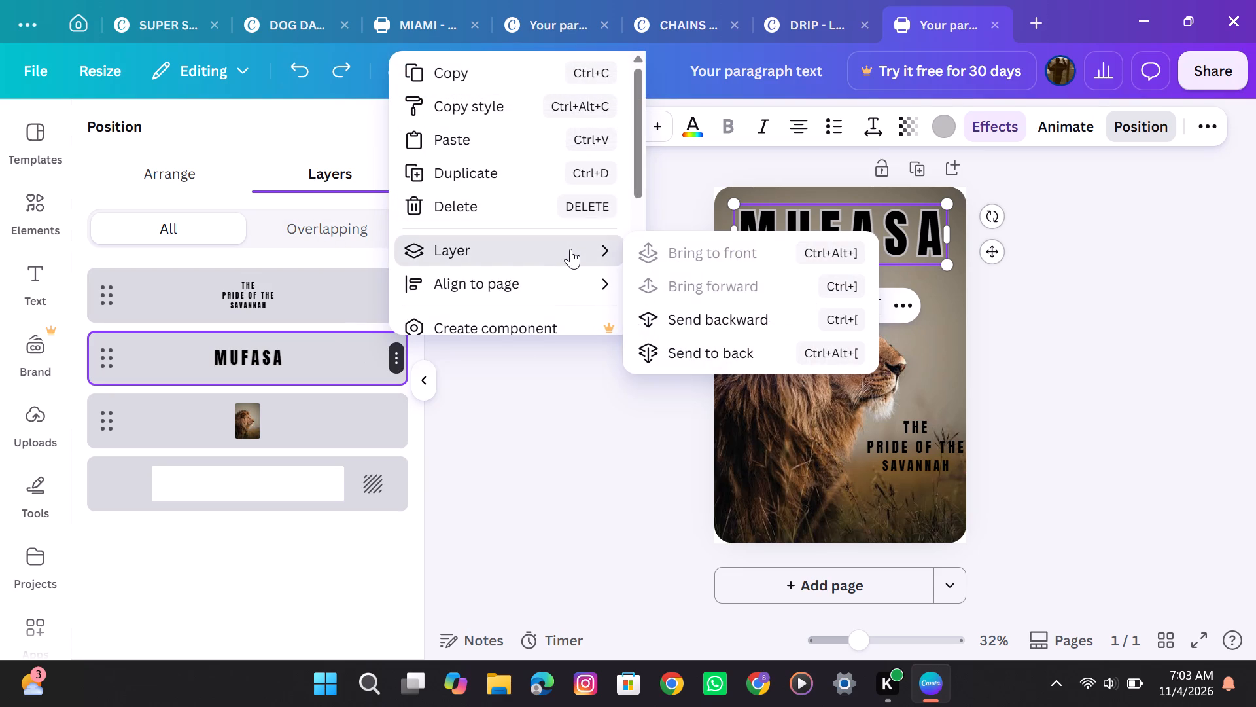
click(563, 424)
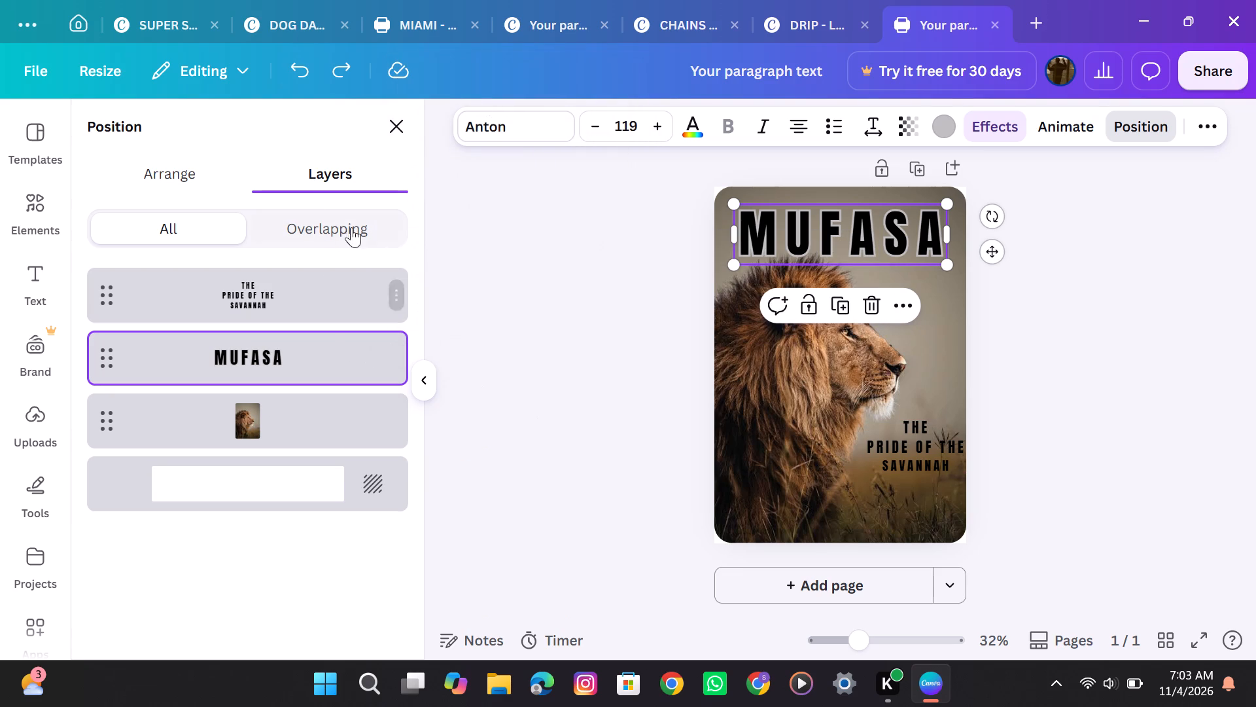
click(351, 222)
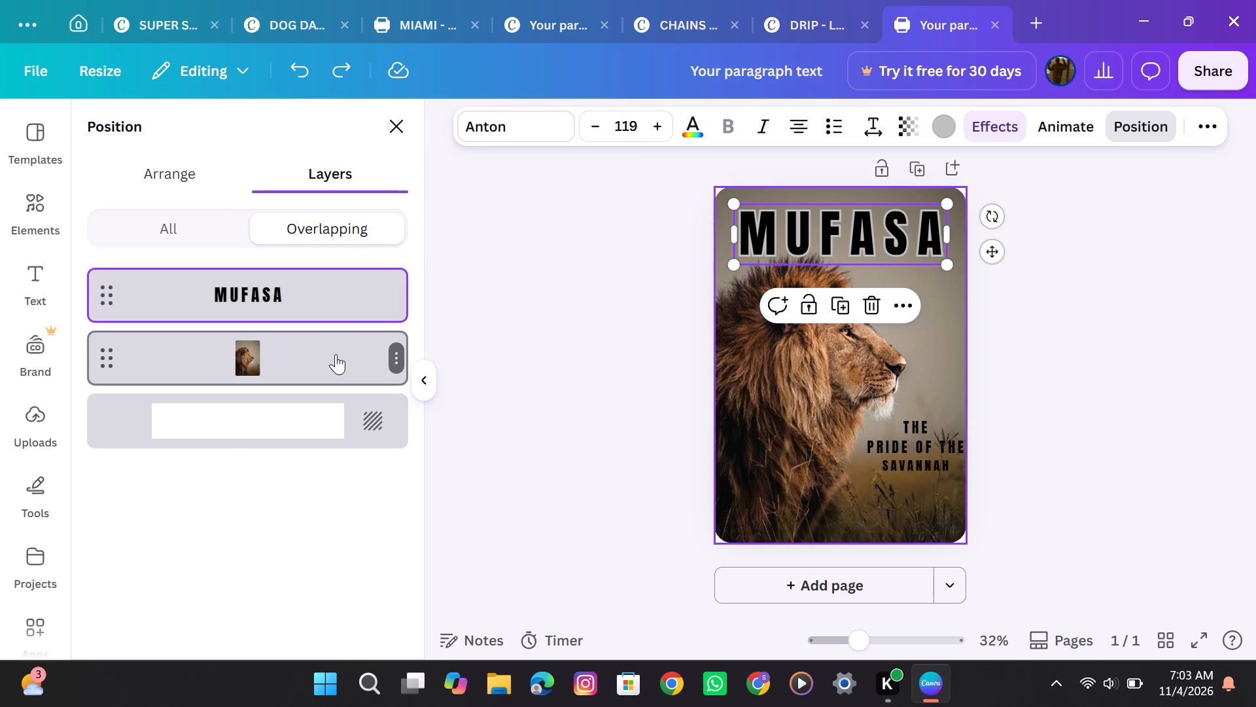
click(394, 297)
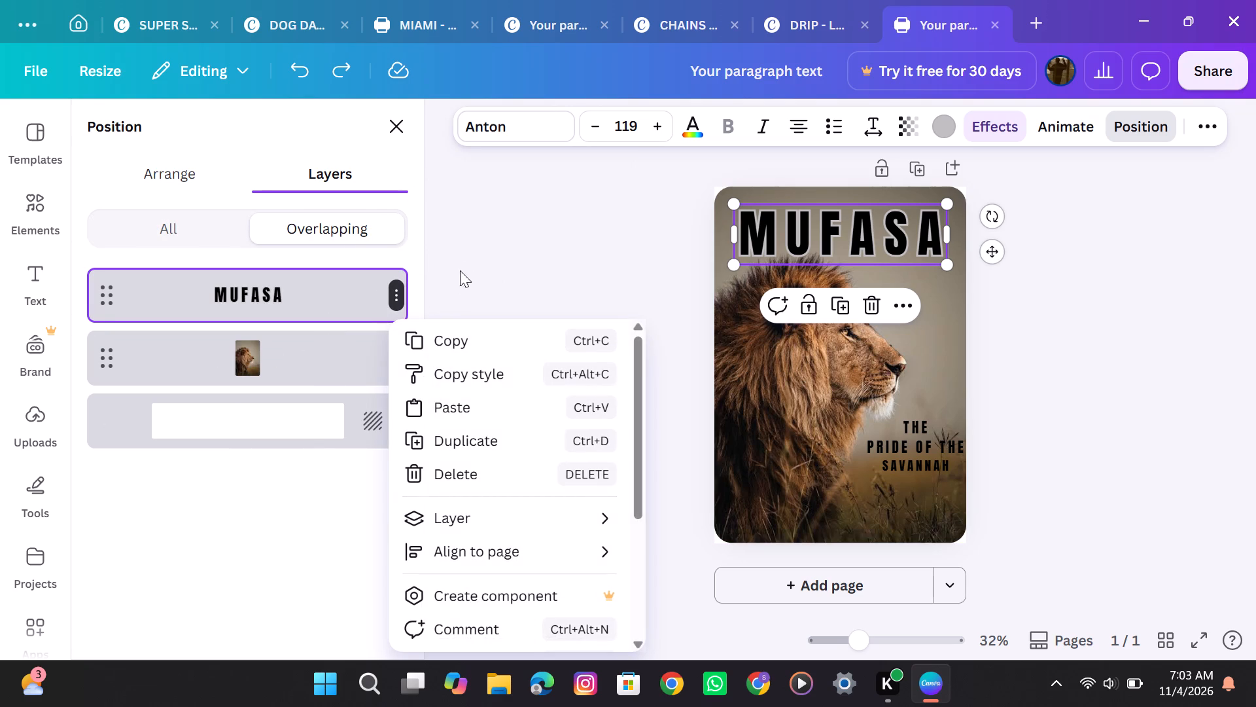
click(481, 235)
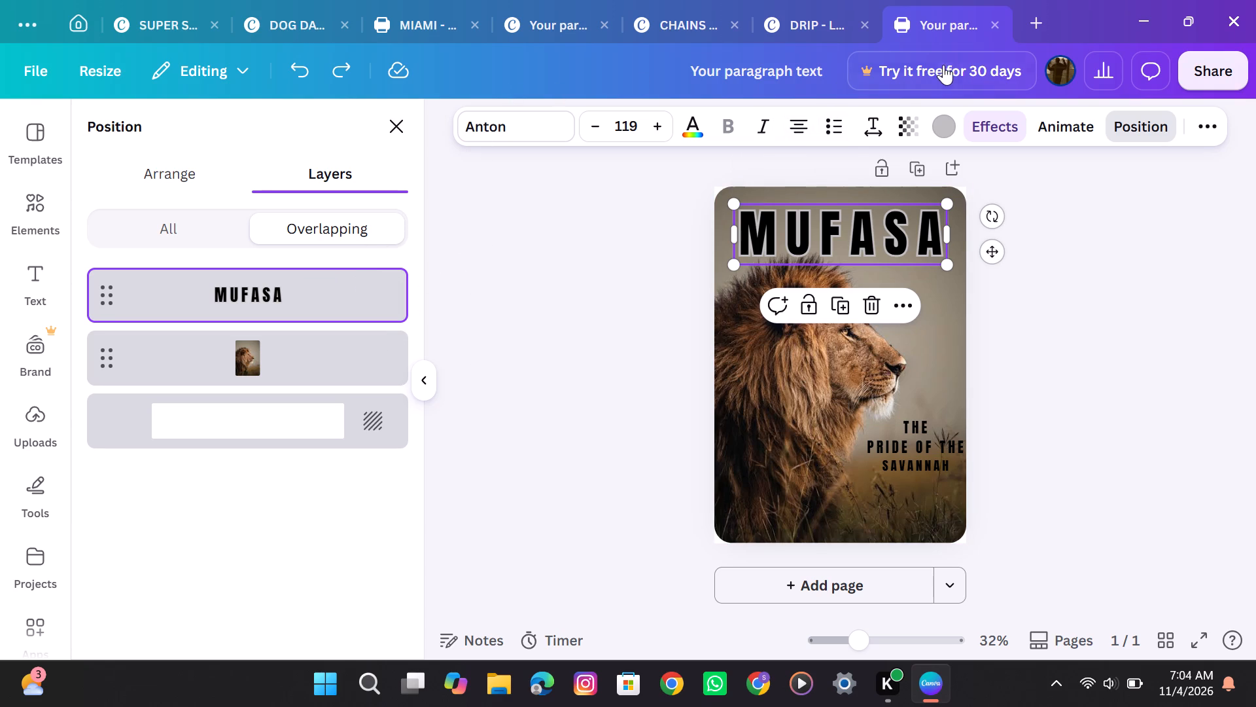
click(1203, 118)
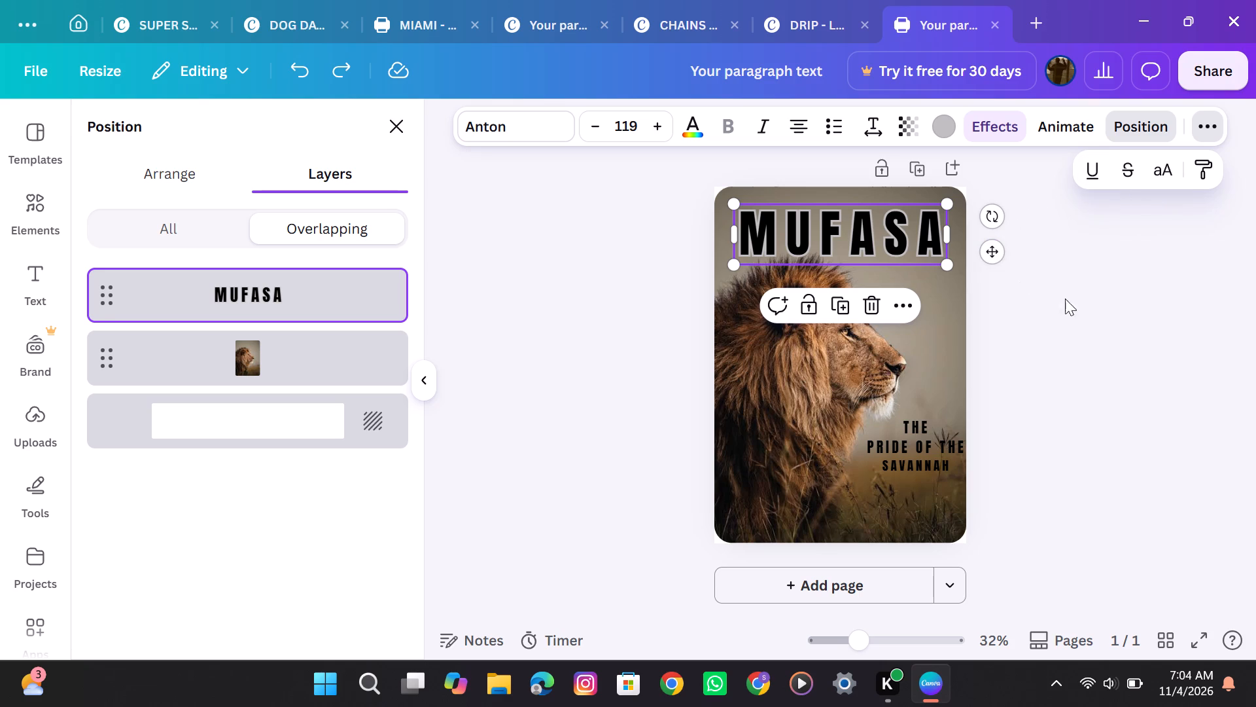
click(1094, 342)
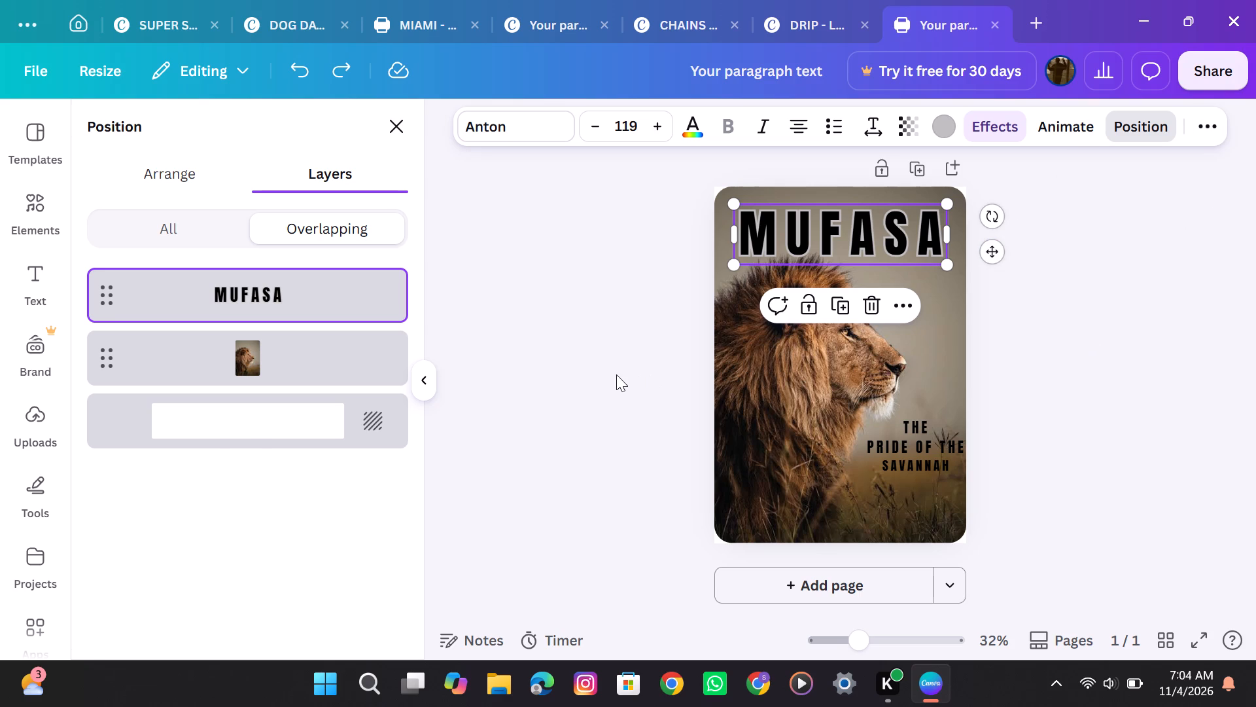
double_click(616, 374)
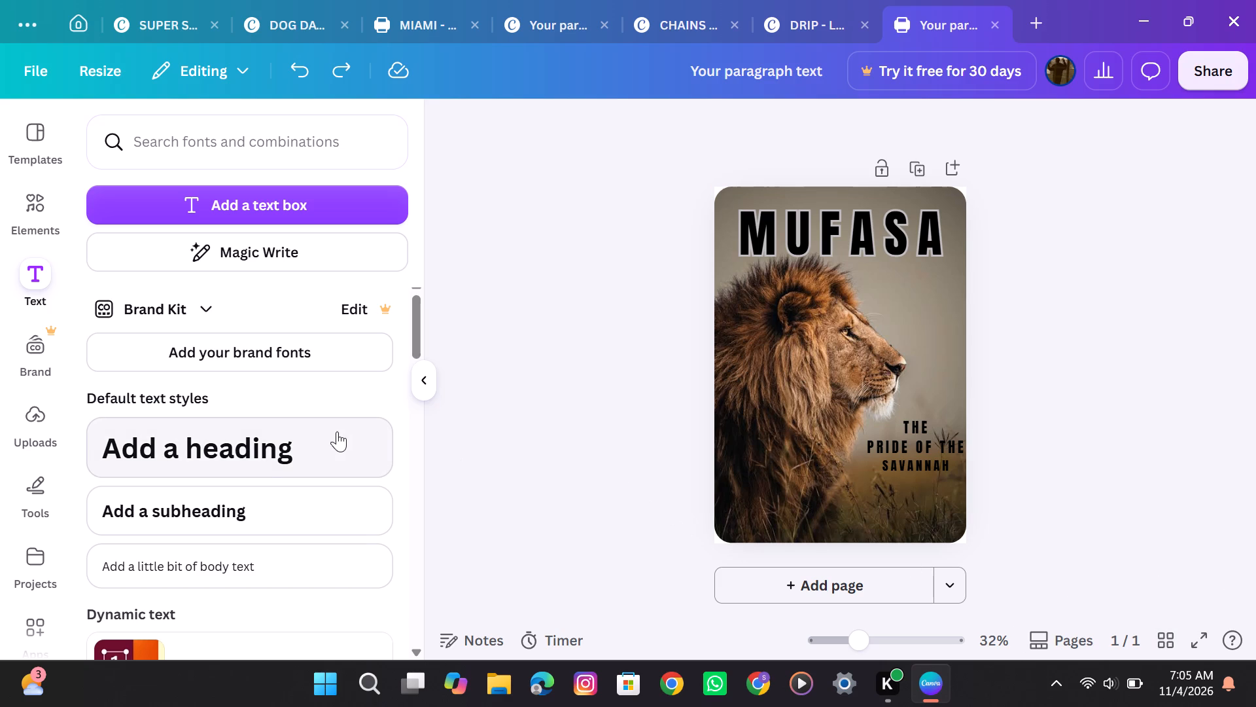
Browse the ready-made text styles, text apps and font combinations for ideas for the poster.
scroll(337, 431, down, 4)
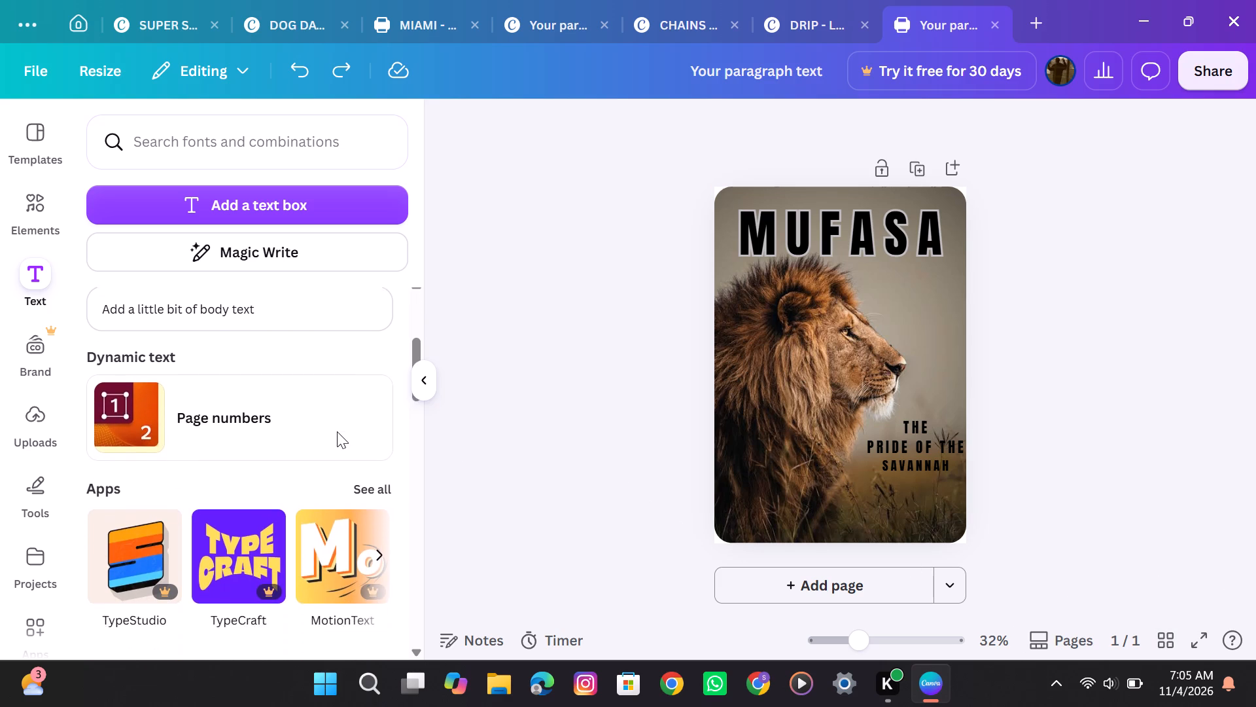
scroll(337, 431, down, 1)
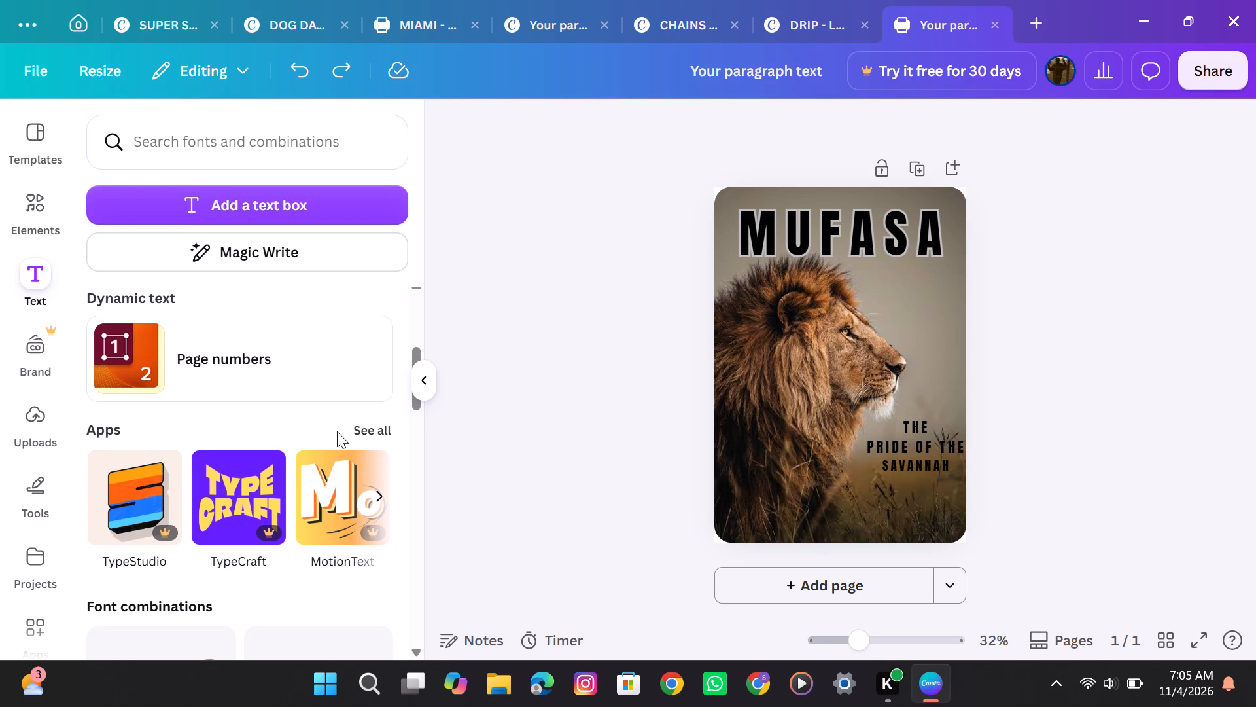
scroll(337, 431, down, 4)
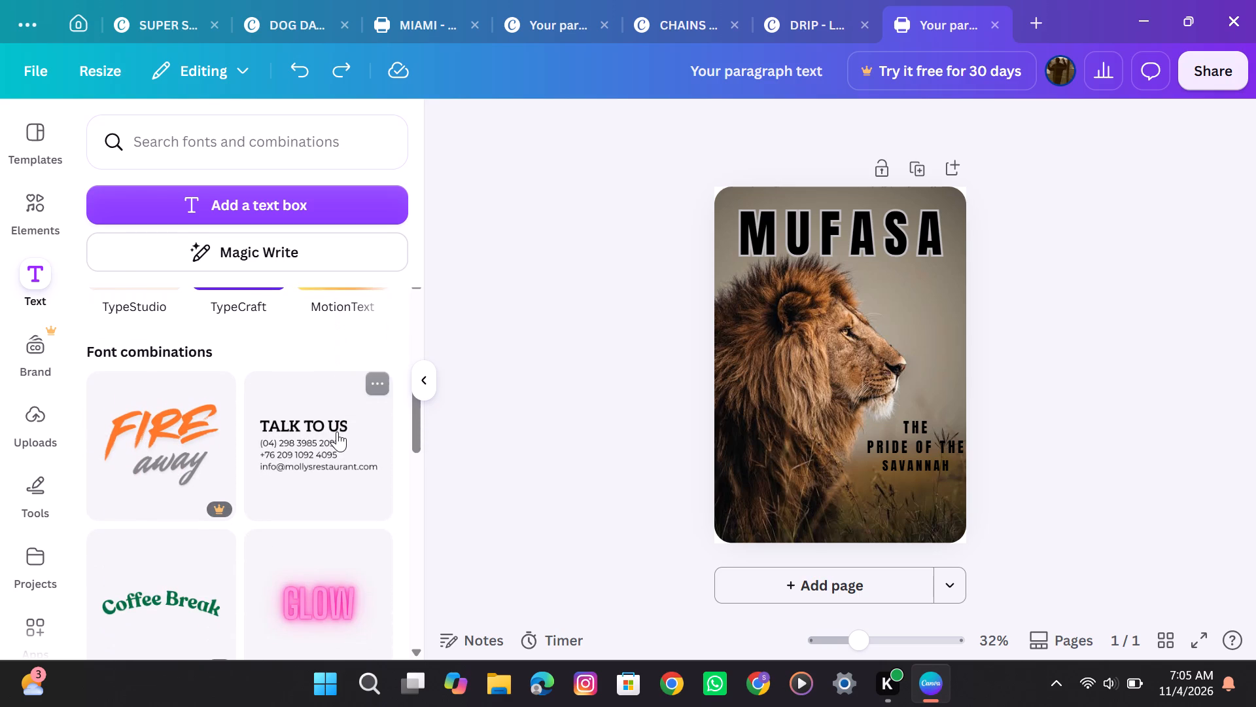
scroll(337, 431, down, 2)
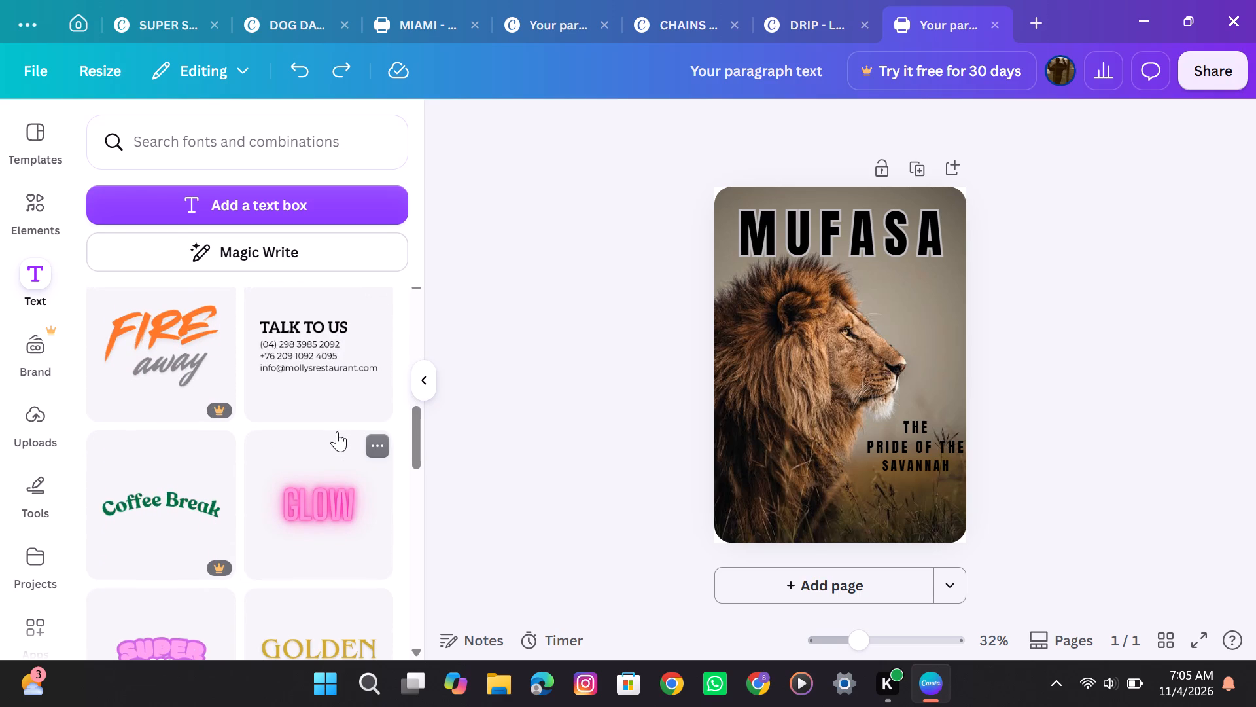
scroll(337, 431, down, 1)
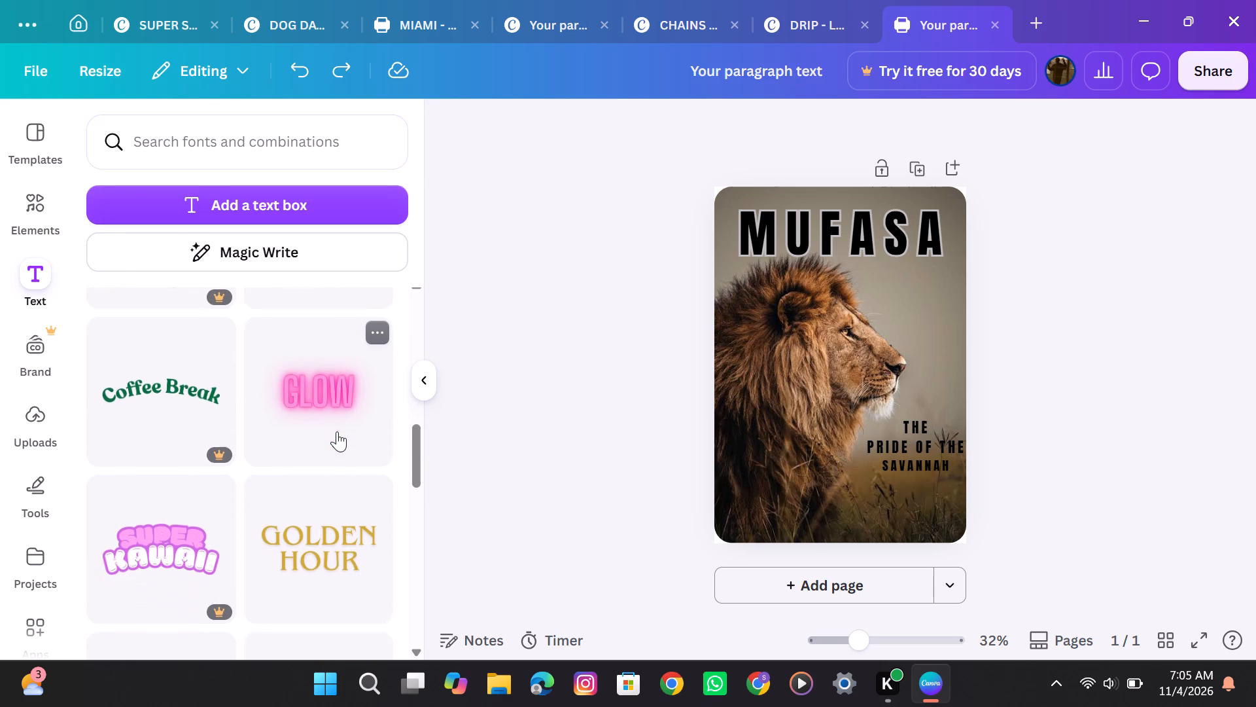
scroll(337, 431, down, 1)
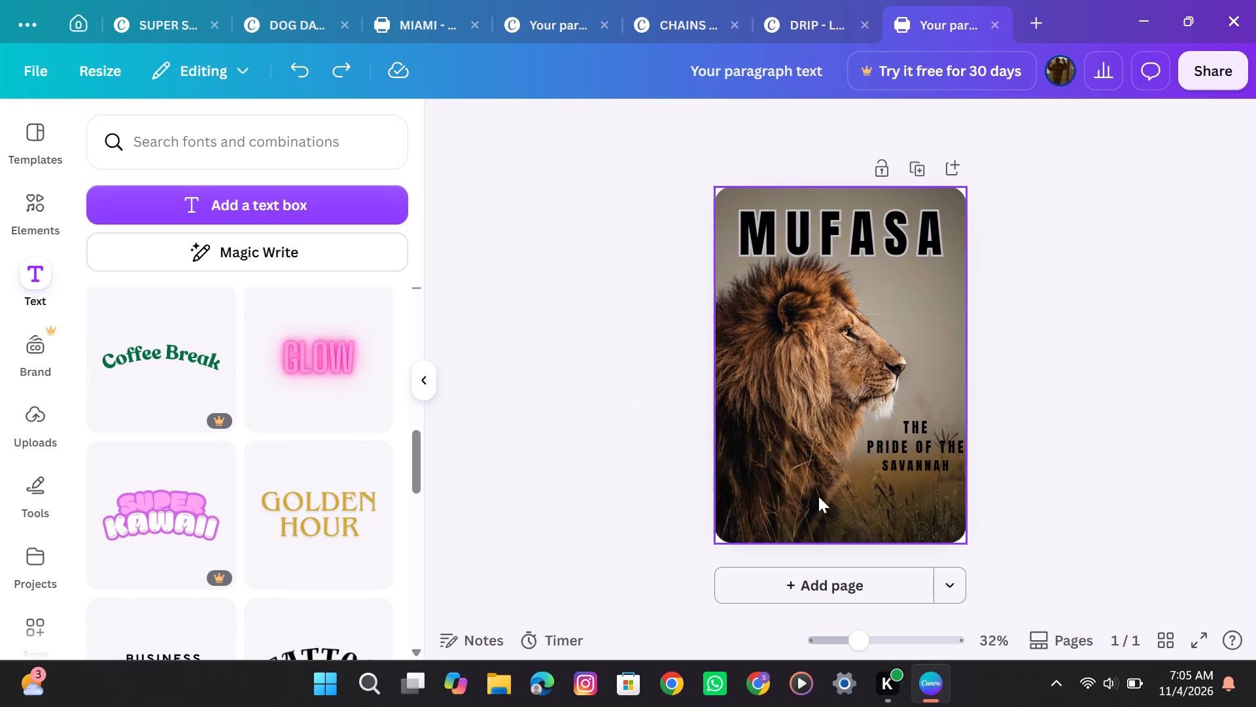
Recolour the "THE PRIDE OF THE SAVANNAH" tagline, trying white, black and red before settling on yellow (#ffde59).
click(890, 456)
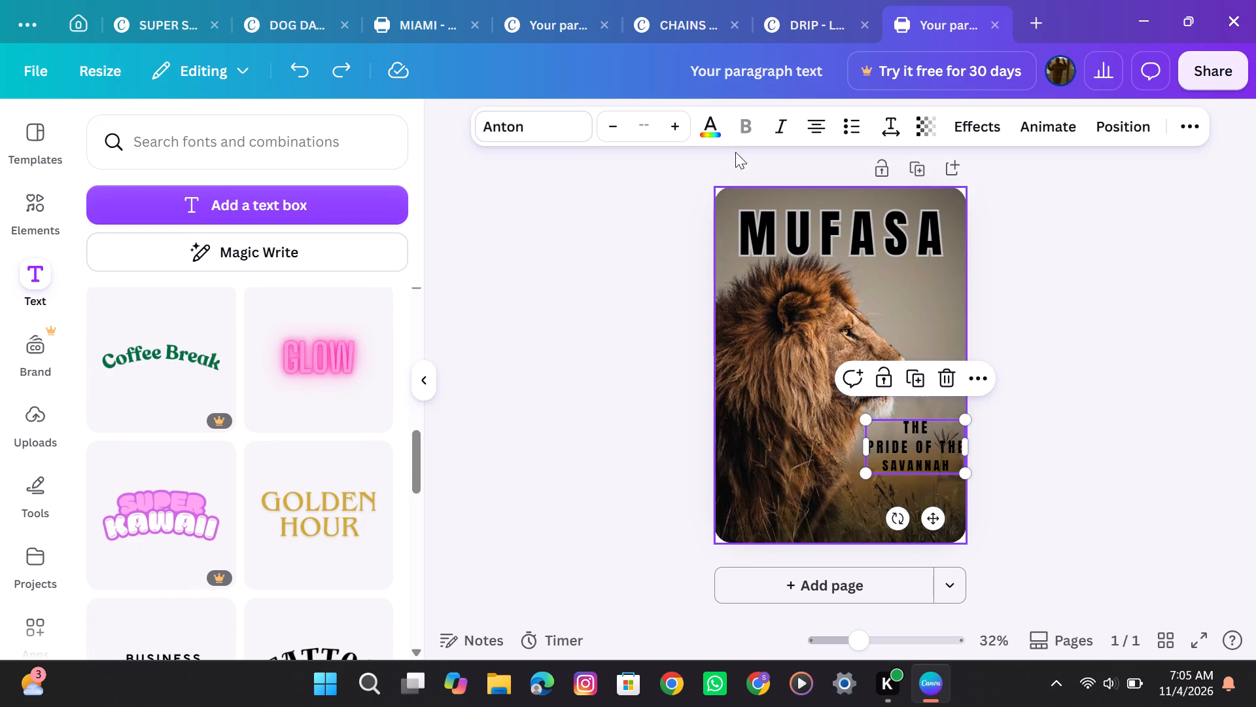
click(715, 132)
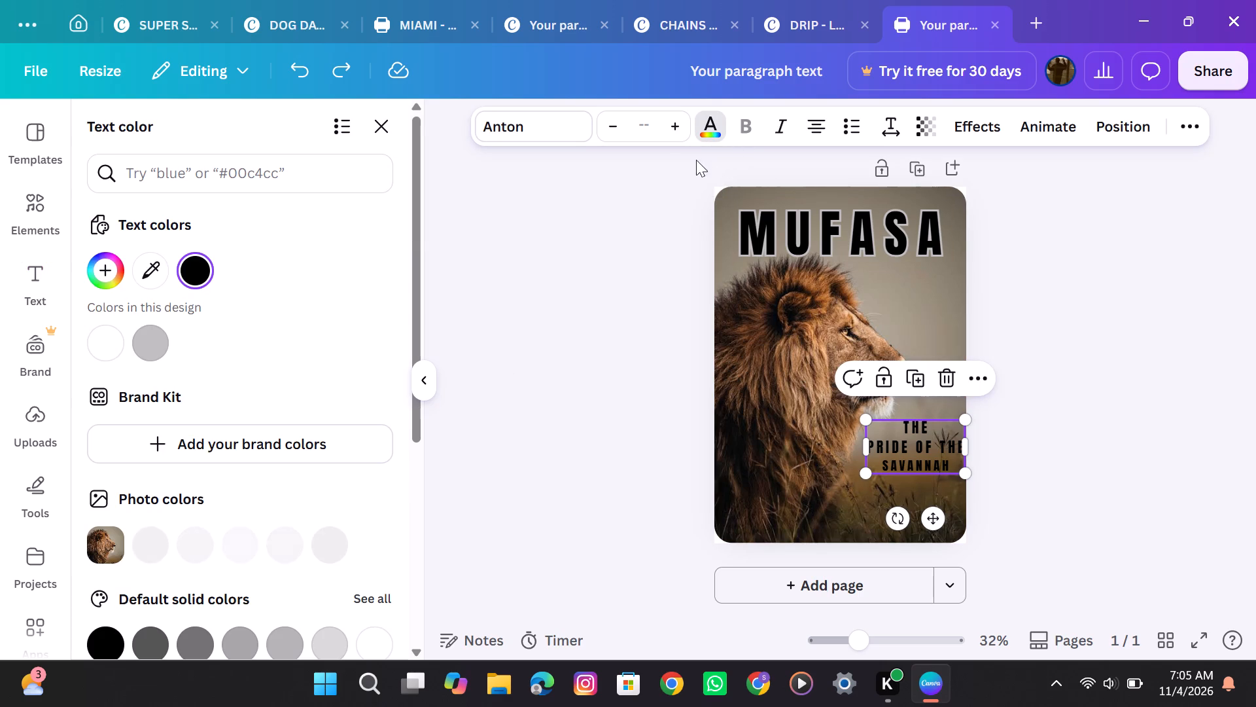
click(105, 336)
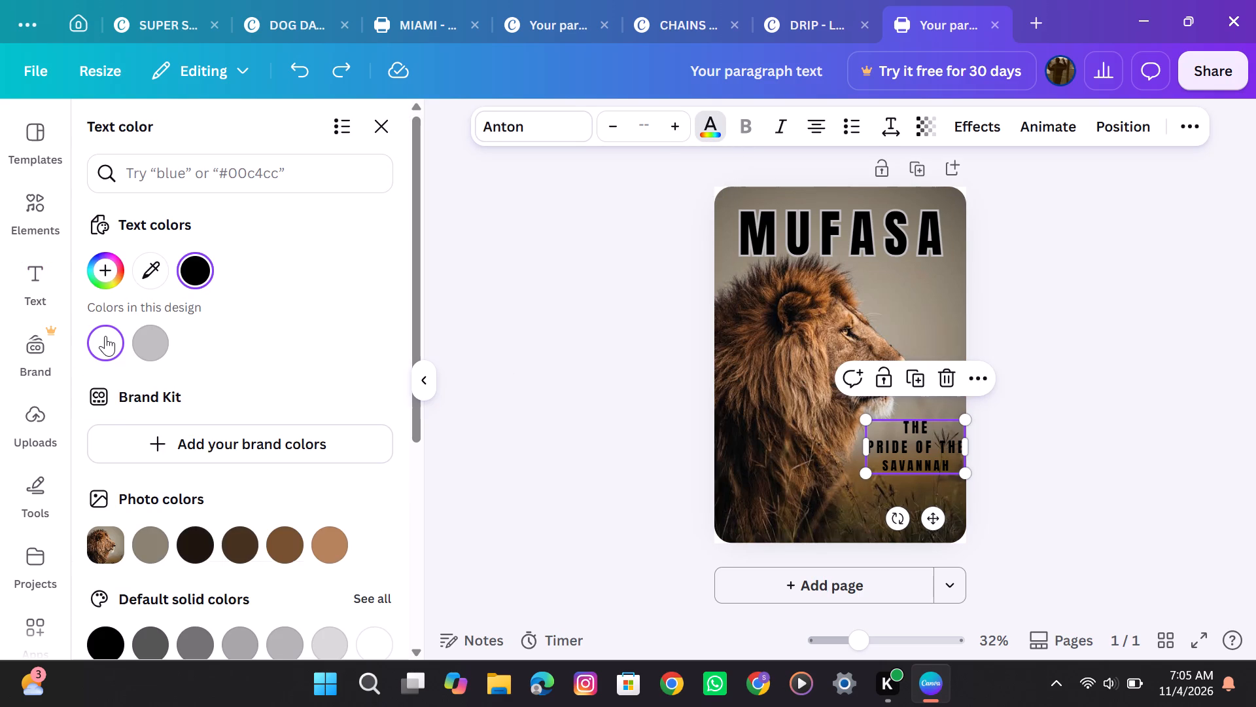
click(198, 282)
scroll(188, 393, down, 1)
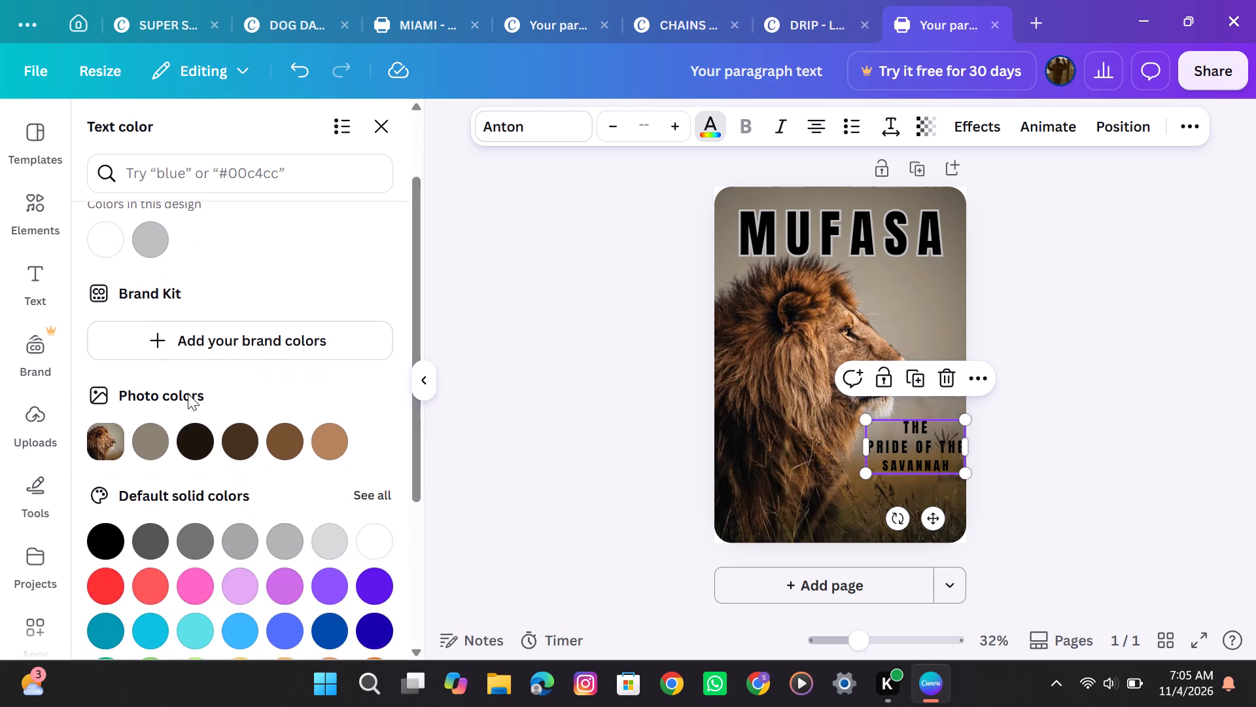
scroll(188, 393, down, 1)
click(97, 547)
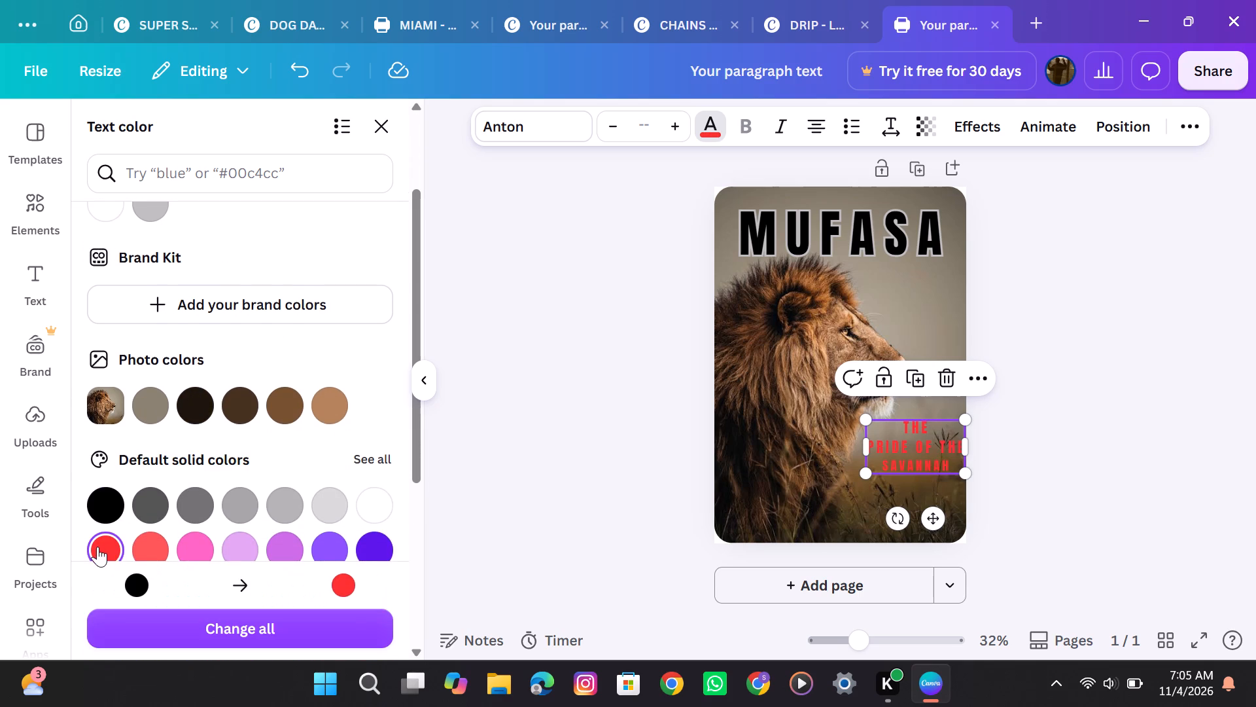
scroll(97, 547, down, 2)
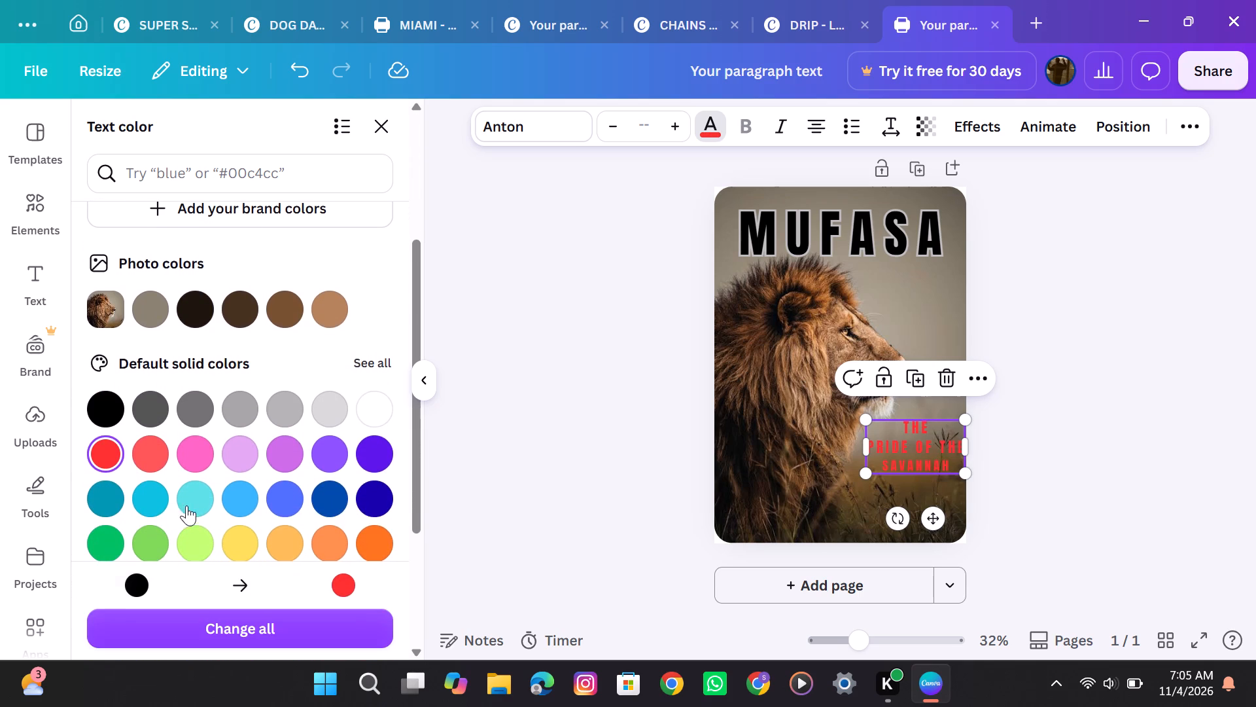
click(241, 542)
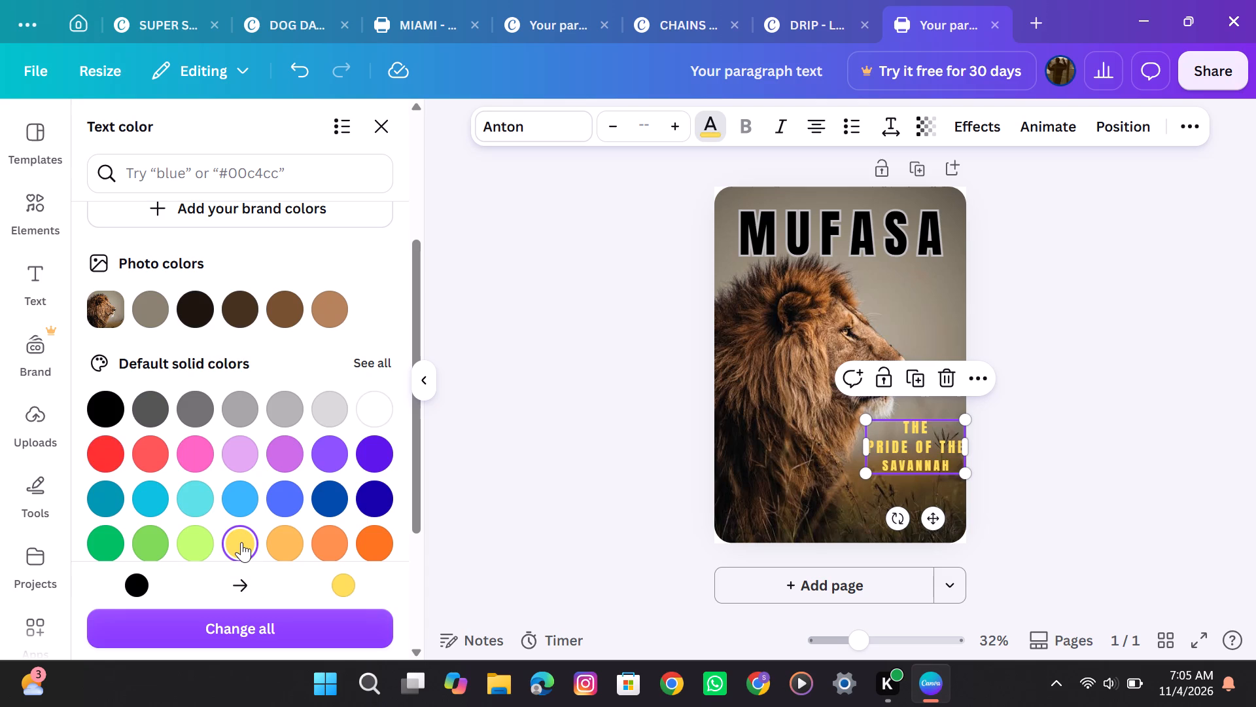
click(528, 489)
click(528, 489)
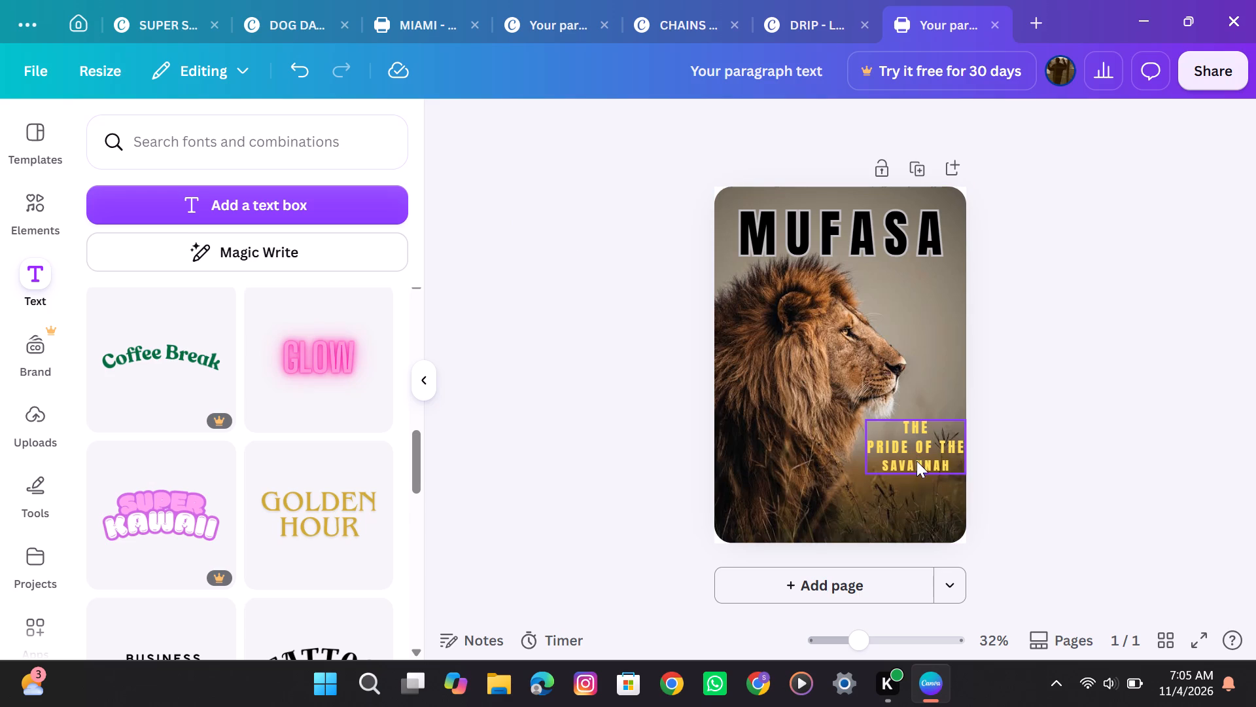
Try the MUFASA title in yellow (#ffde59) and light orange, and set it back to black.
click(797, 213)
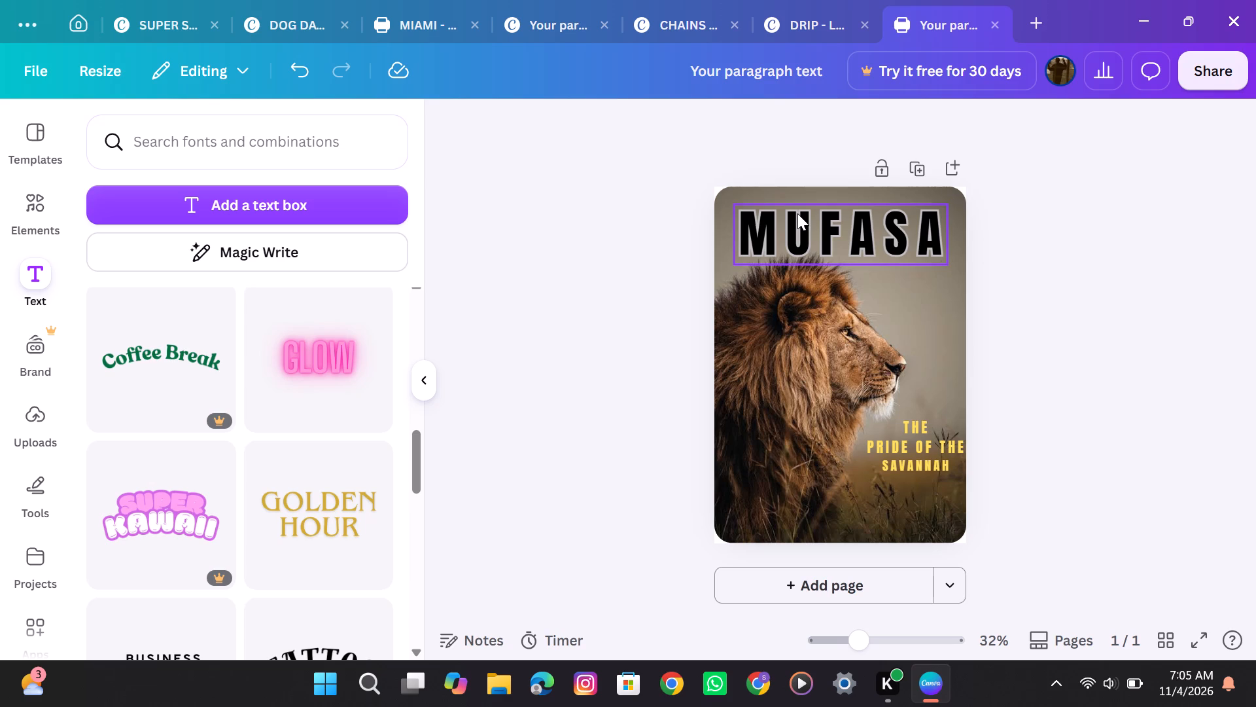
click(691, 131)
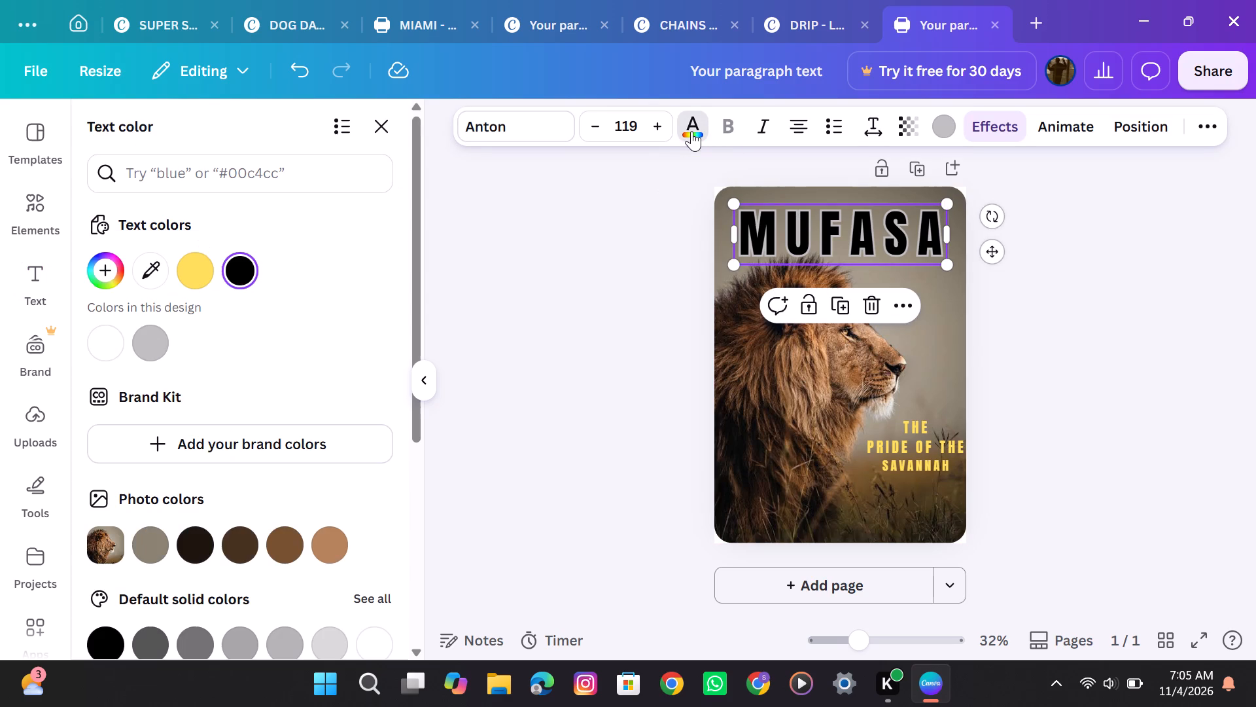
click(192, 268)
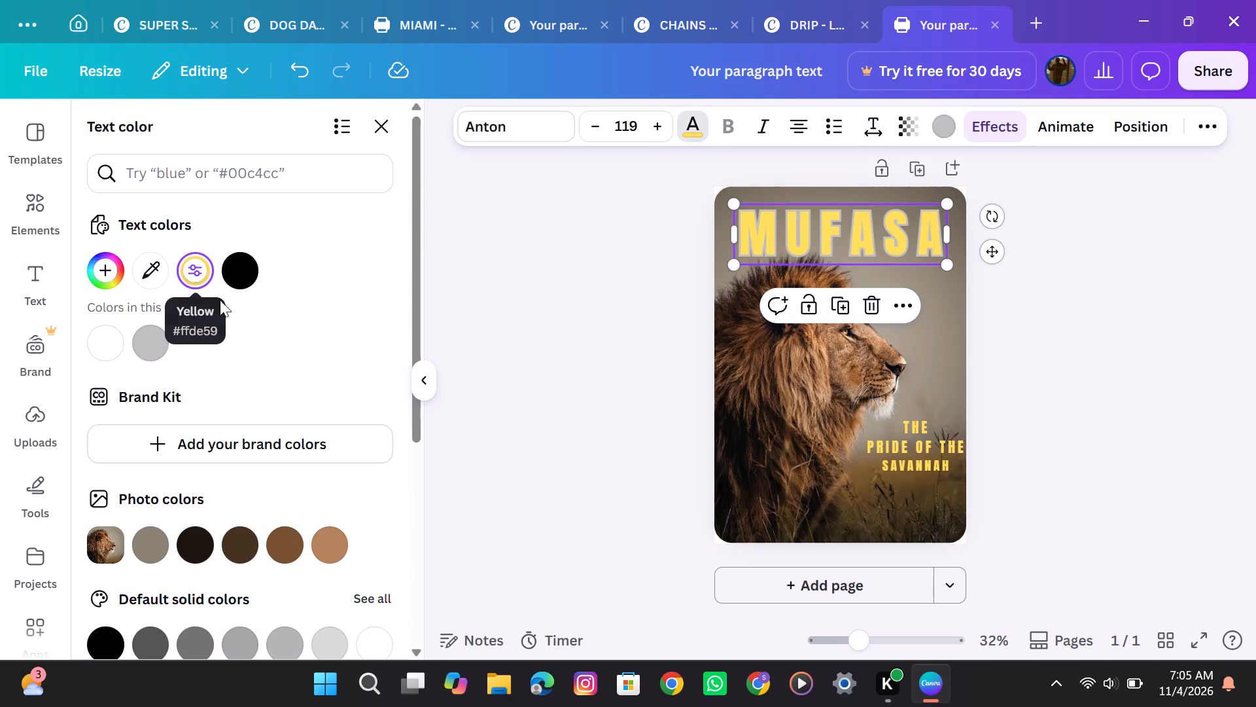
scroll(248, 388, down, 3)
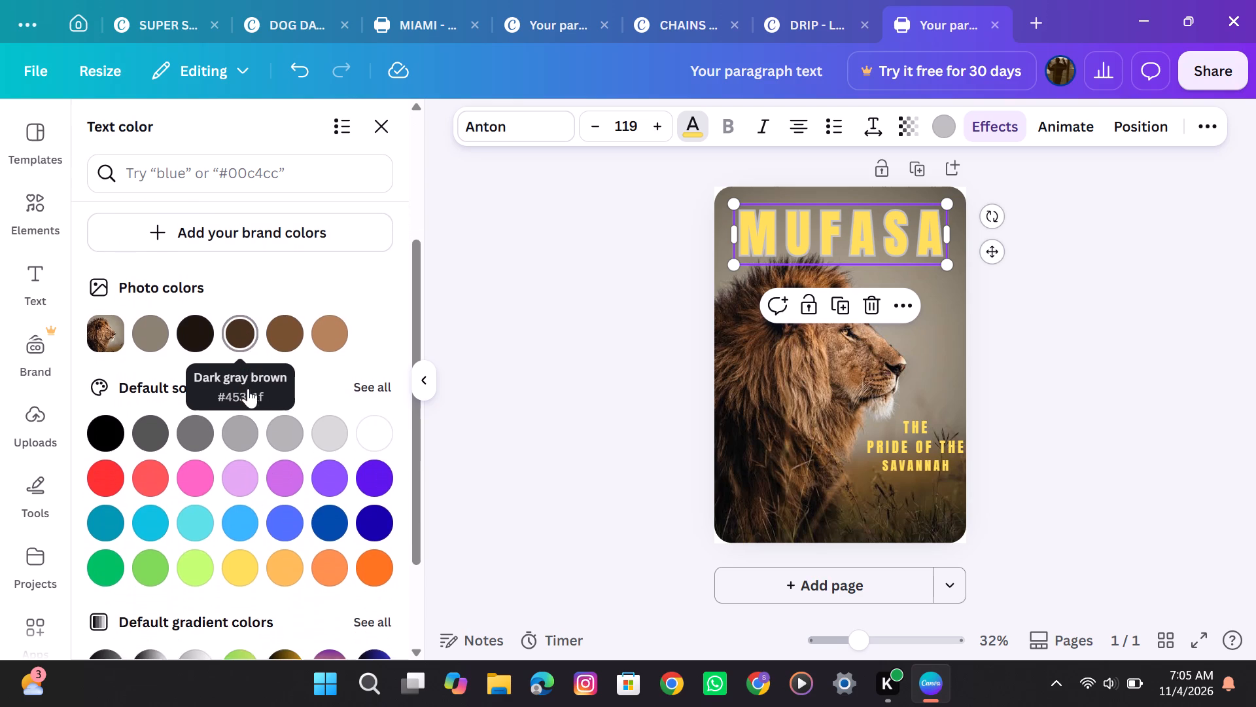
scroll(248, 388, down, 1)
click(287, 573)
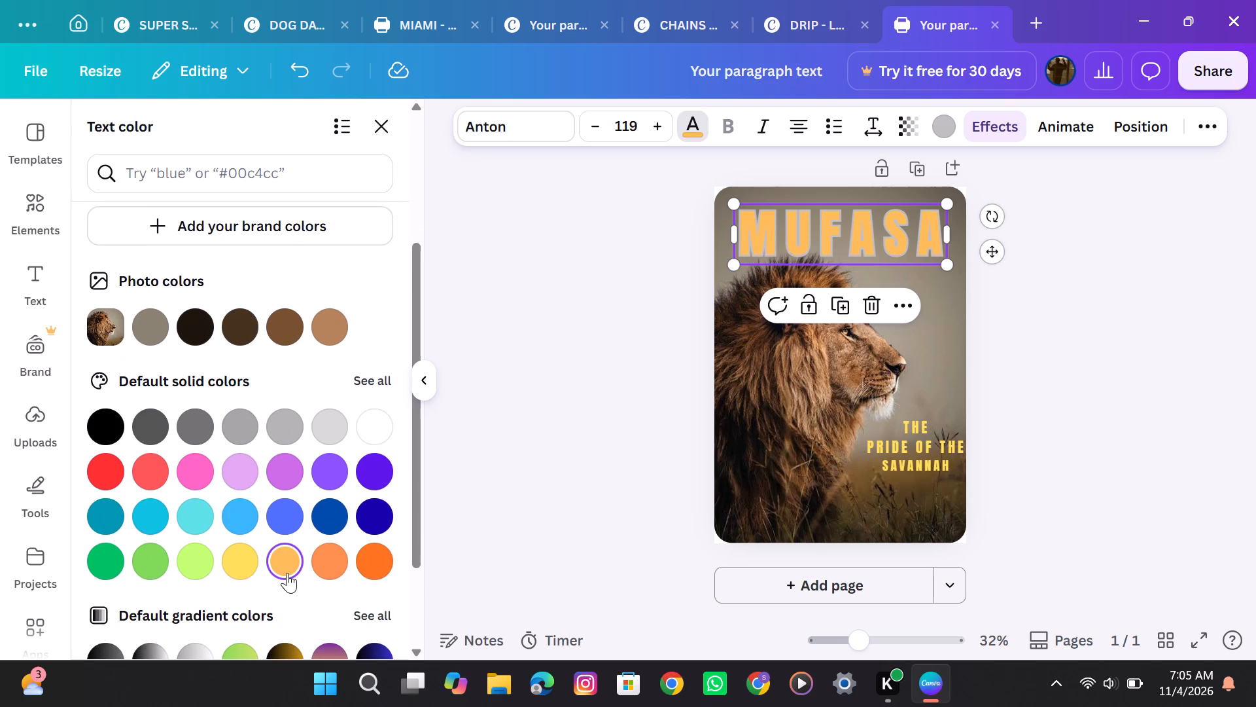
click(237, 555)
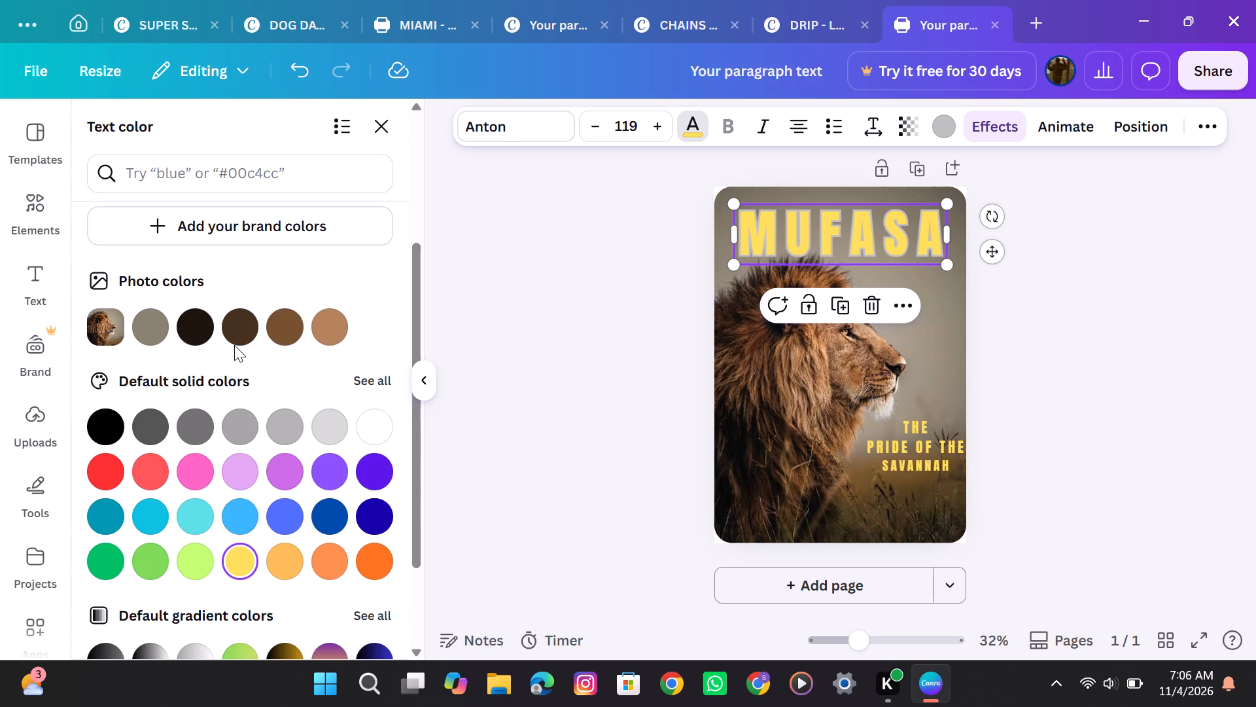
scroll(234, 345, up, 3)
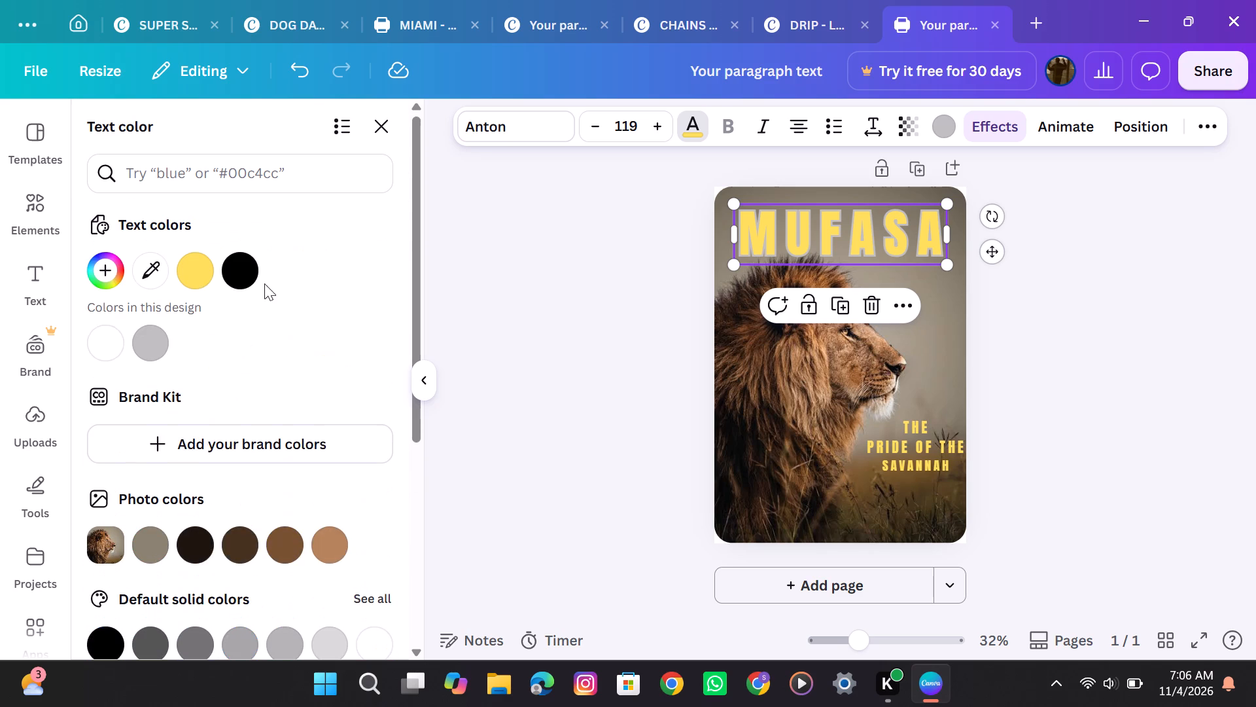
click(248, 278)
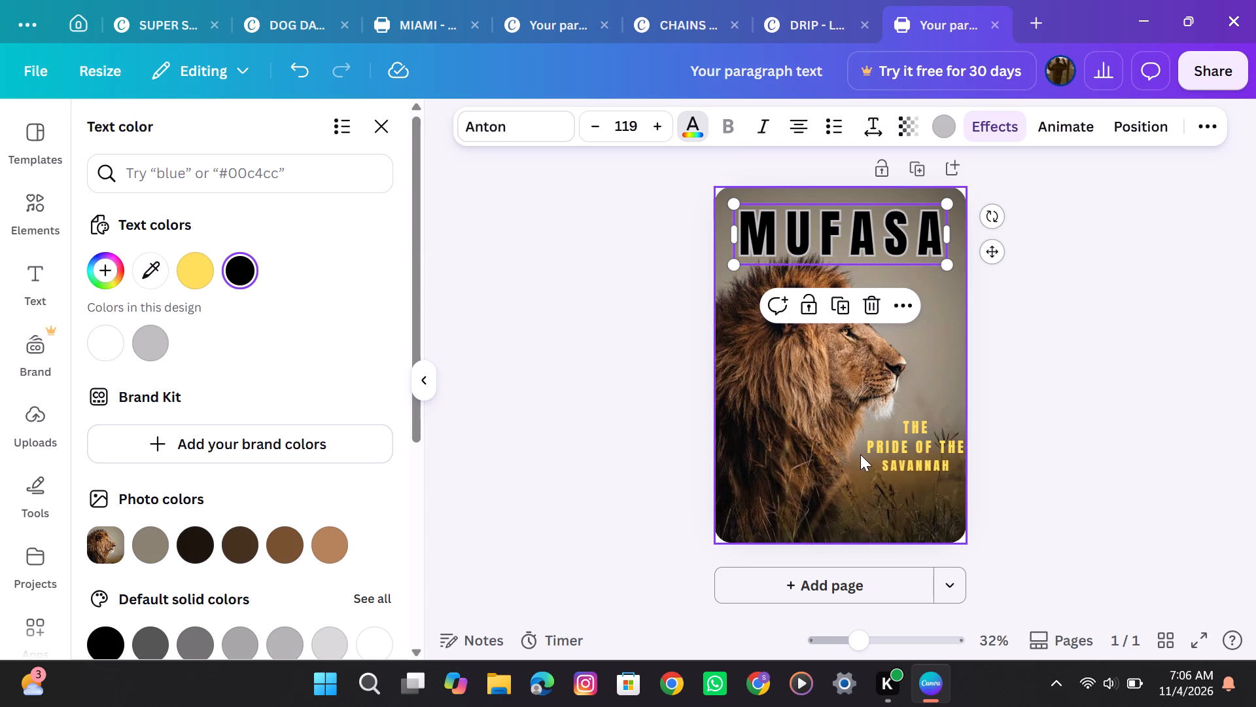
Move the yellow tagline slightly left and down, leaving a small gap to the poster's right edge, and deselect it.
click(892, 464)
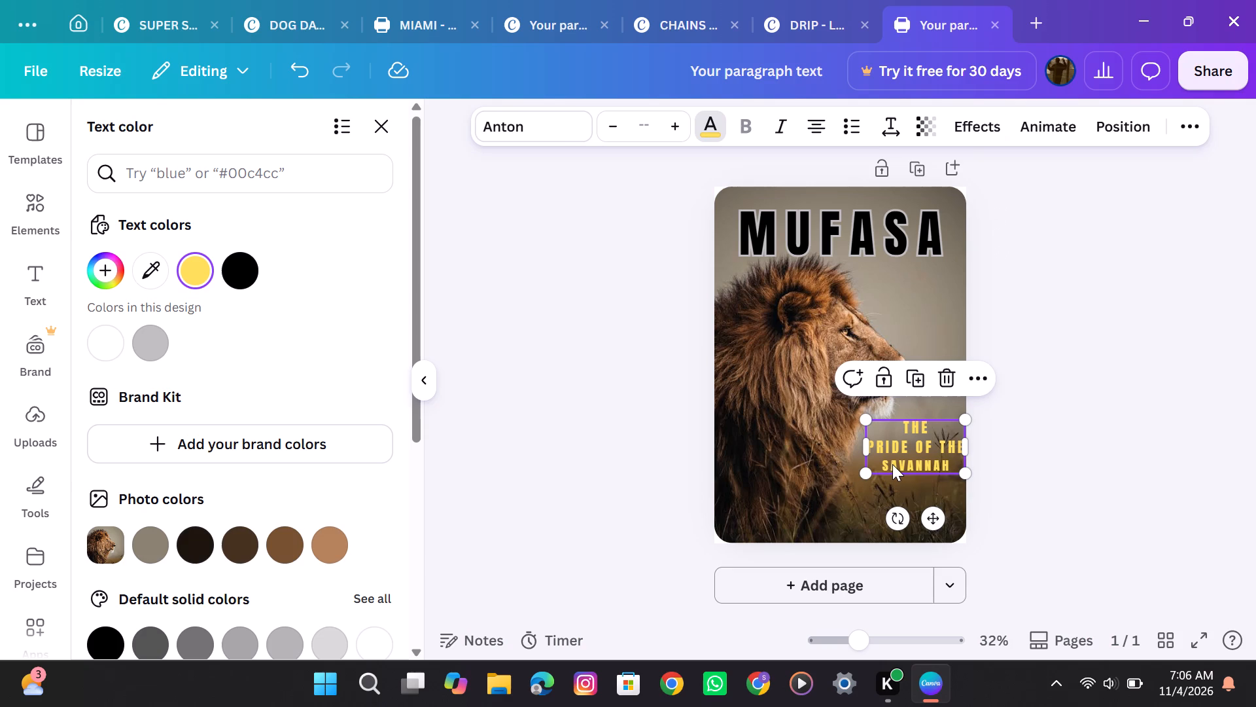
click(909, 454)
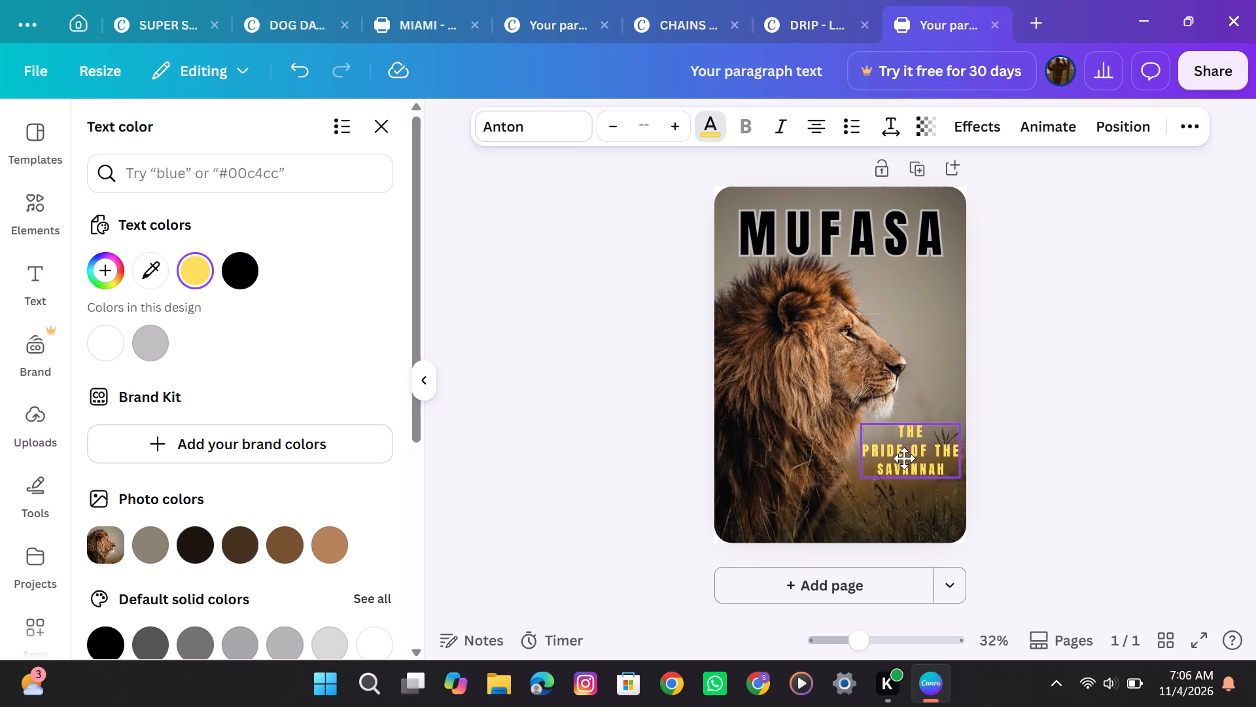
click(619, 461)
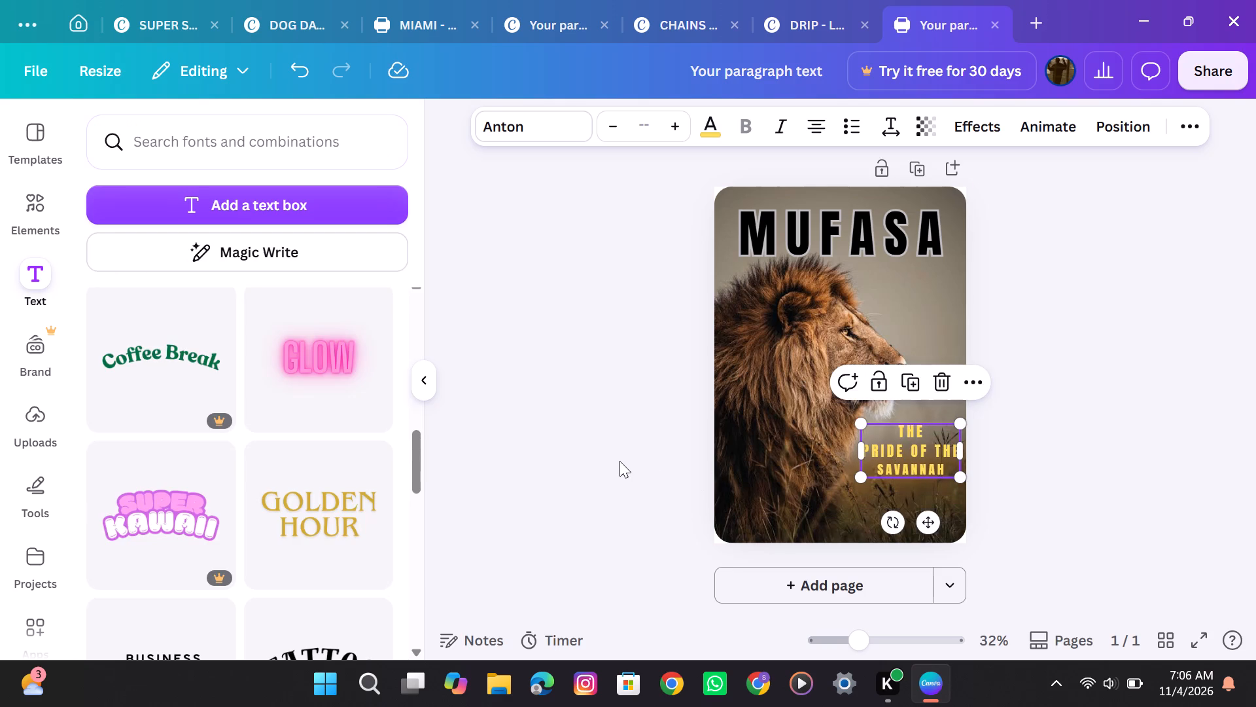
click(619, 461)
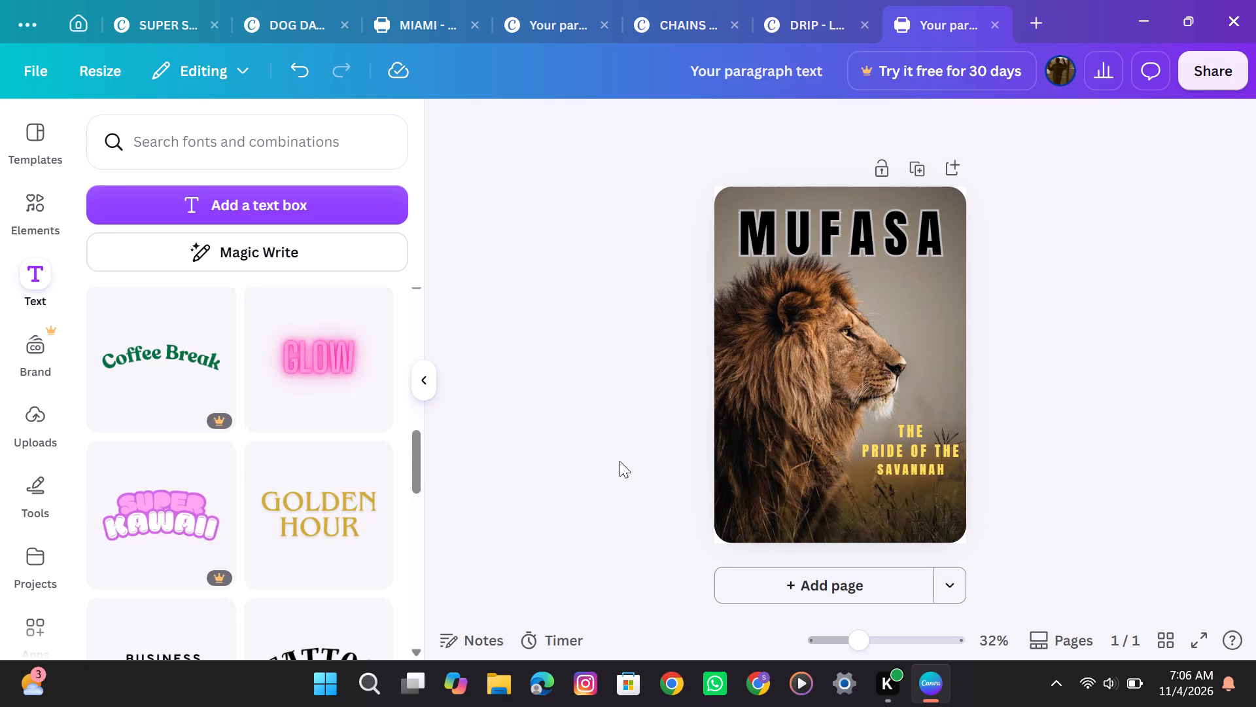
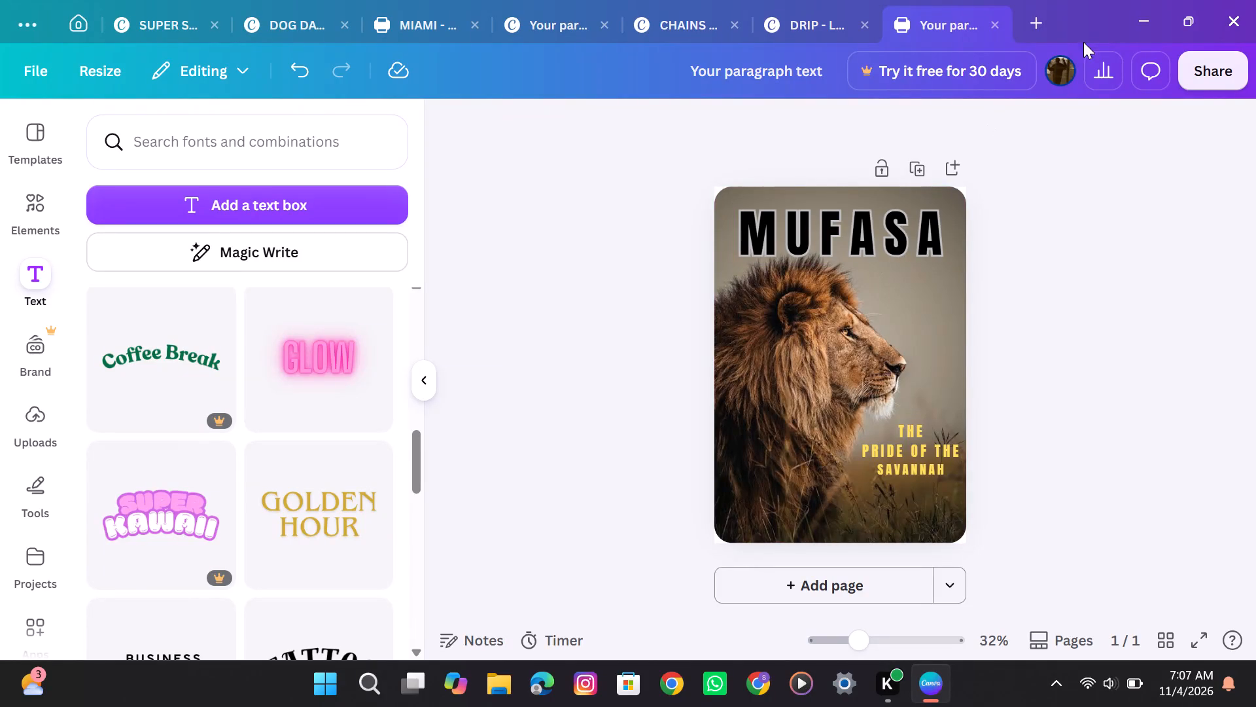
Look through the suggested formats for creating a new design, such as social posts, presentations, business cards and brochures, without choosing one.
click(1050, 22)
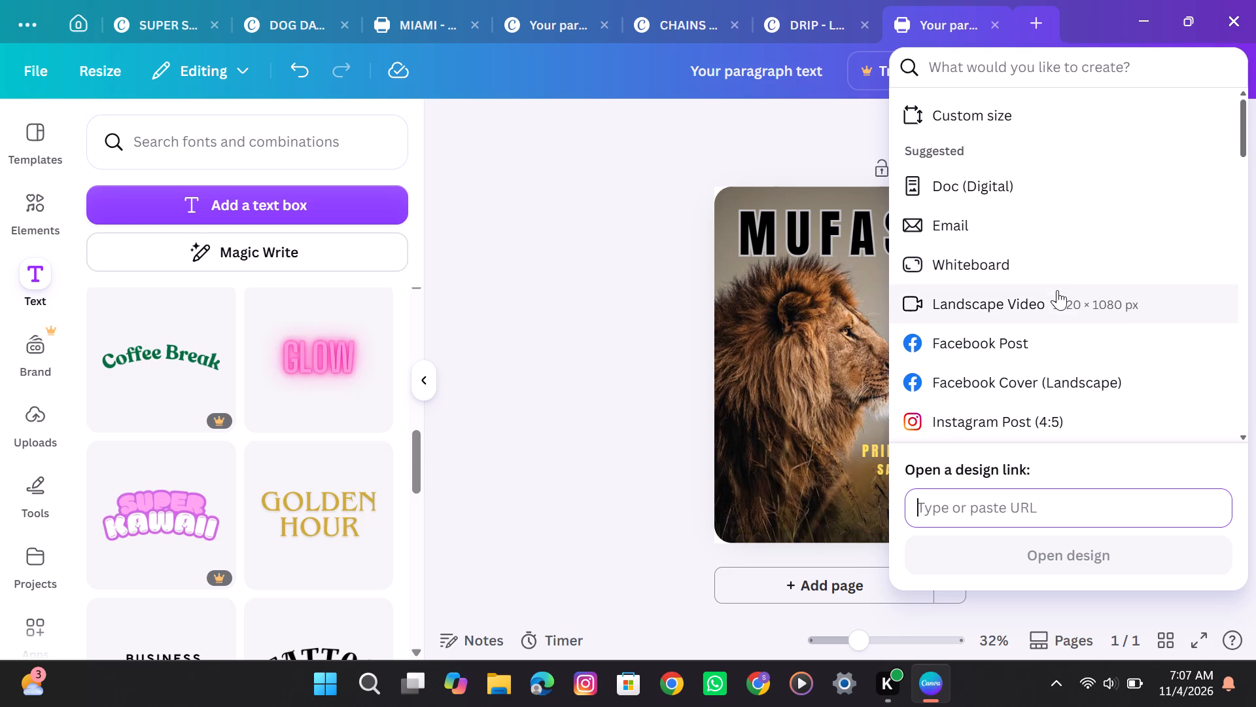
scroll(1077, 334, down, 2)
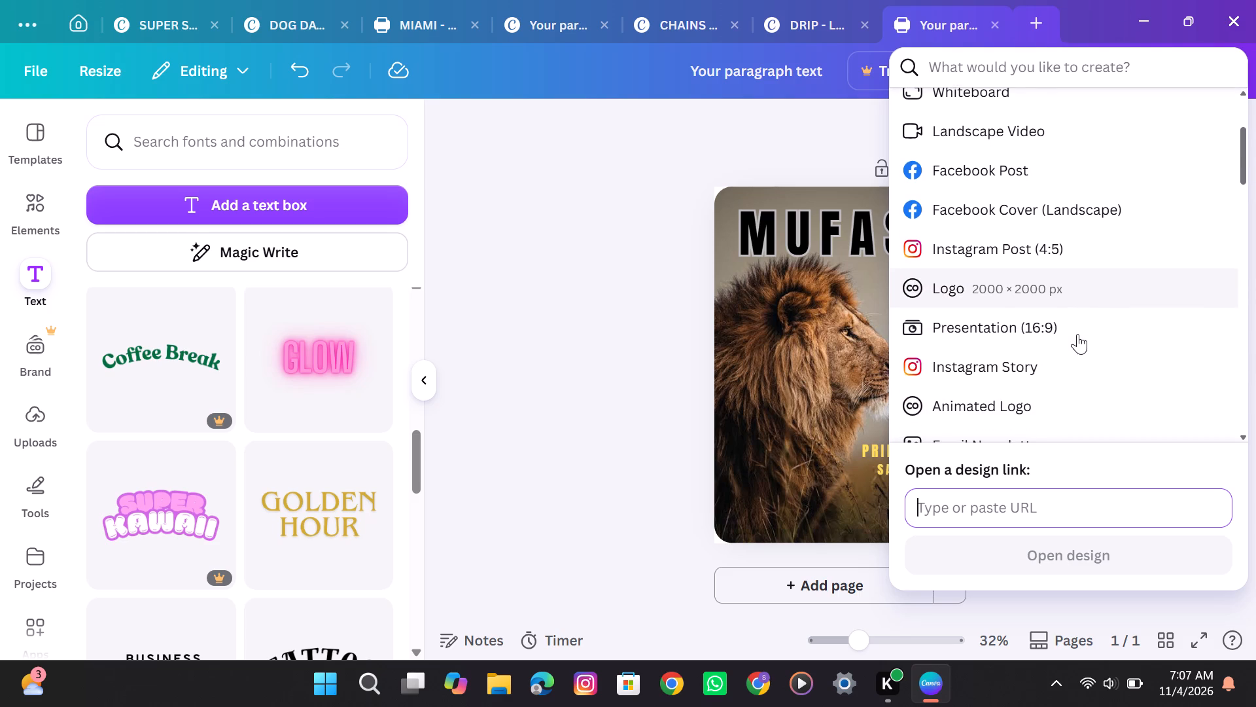
scroll(1077, 334, down, 1)
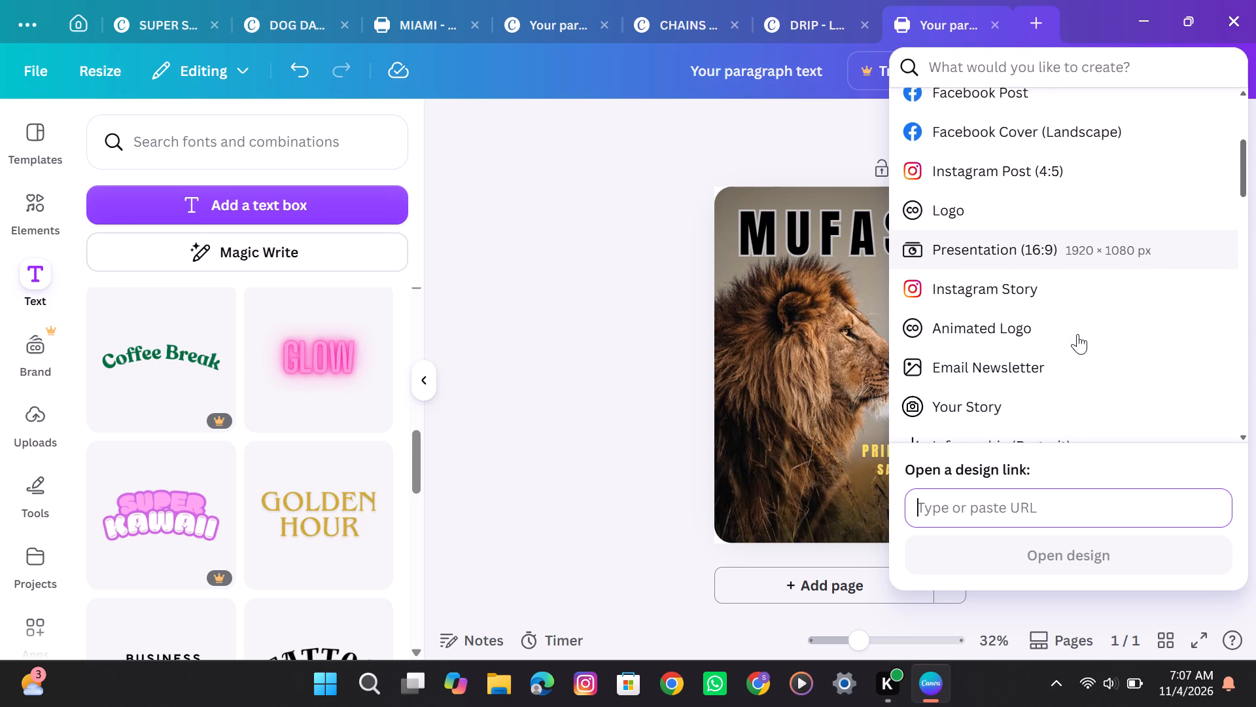
scroll(1077, 334, down, 4)
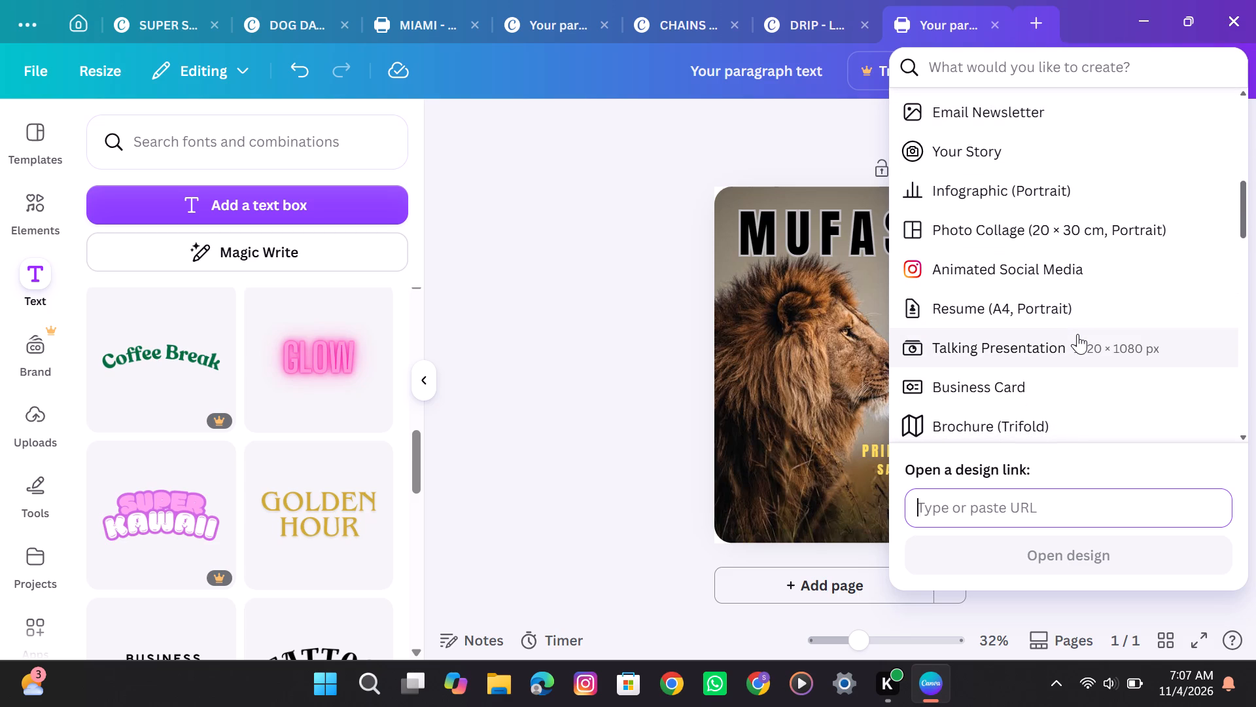
scroll(1077, 334, down, 2)
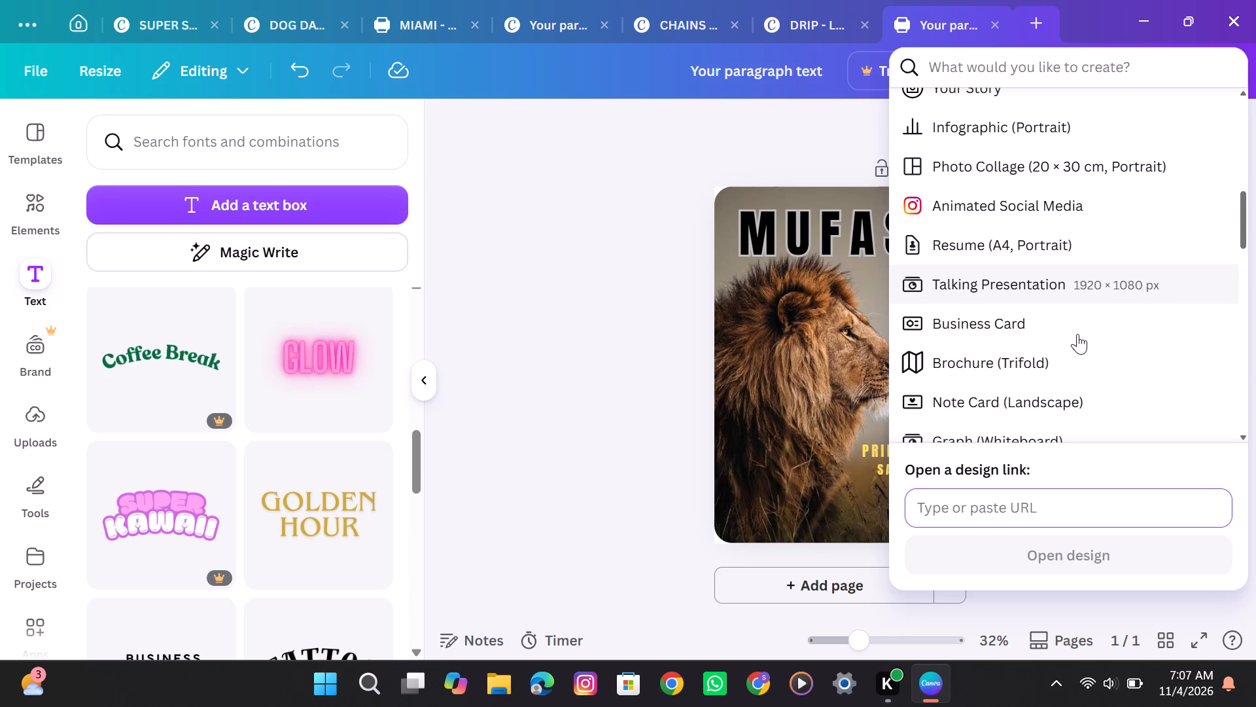
scroll(1077, 334, down, 3)
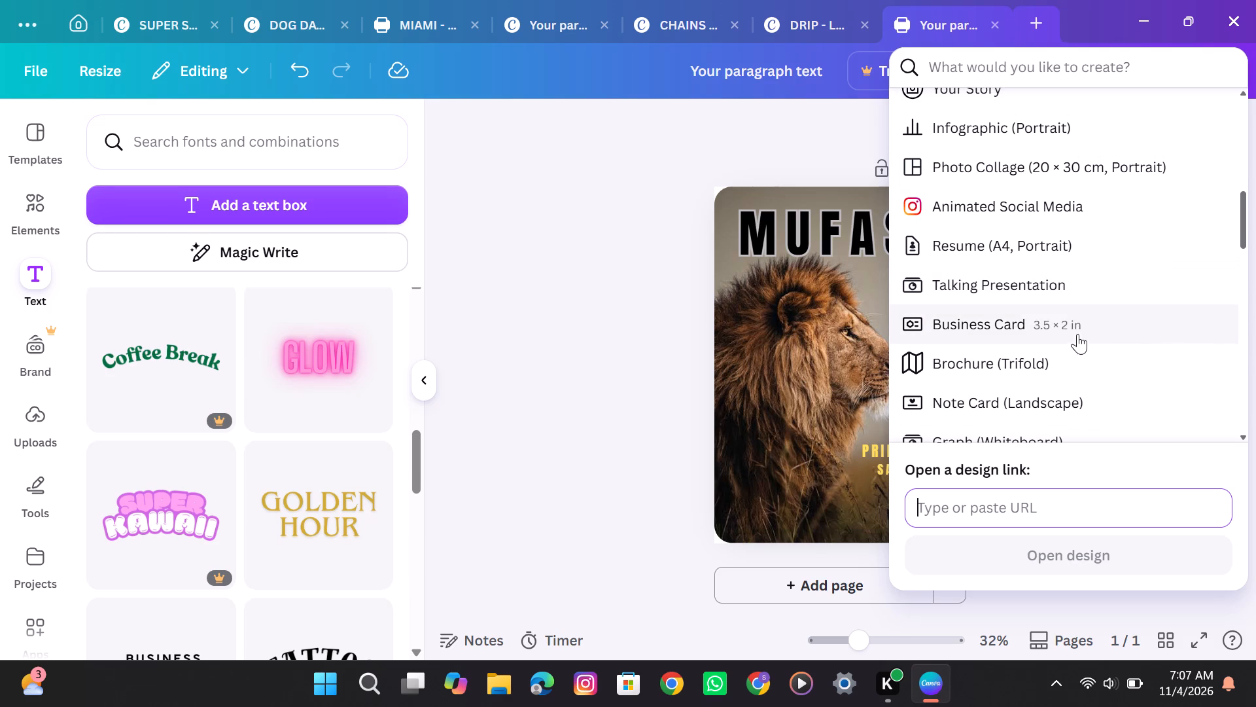
click(588, 372)
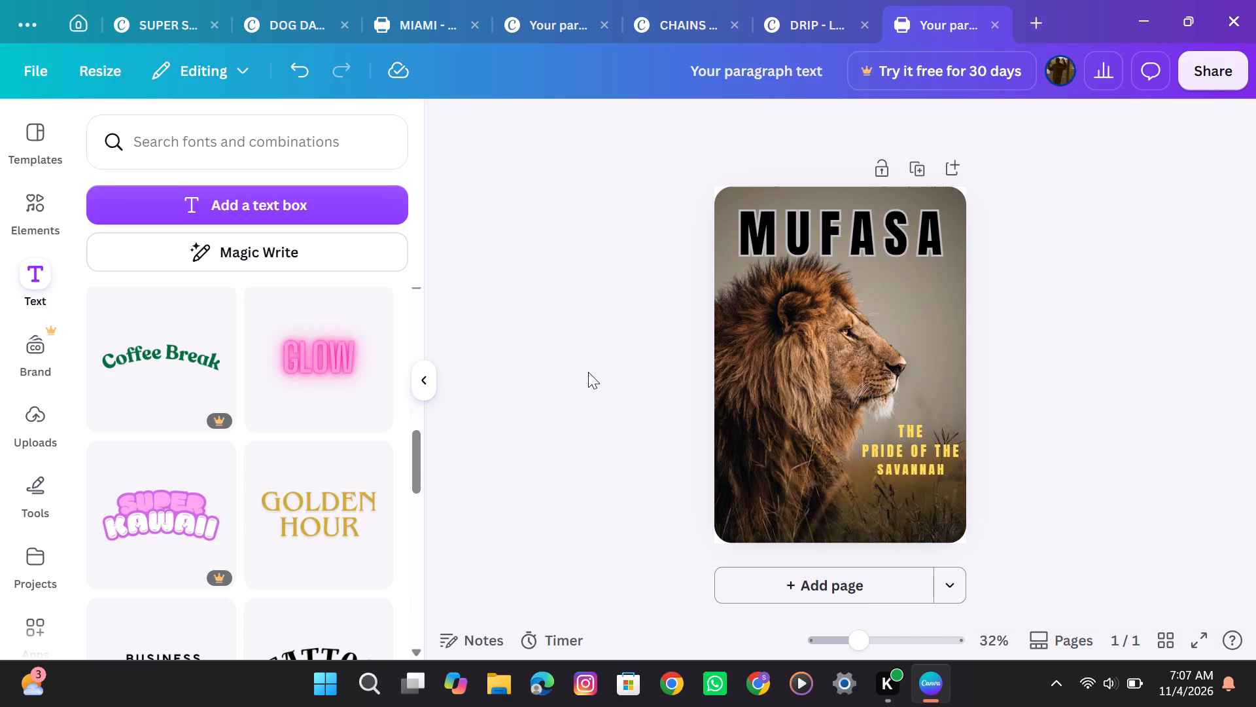